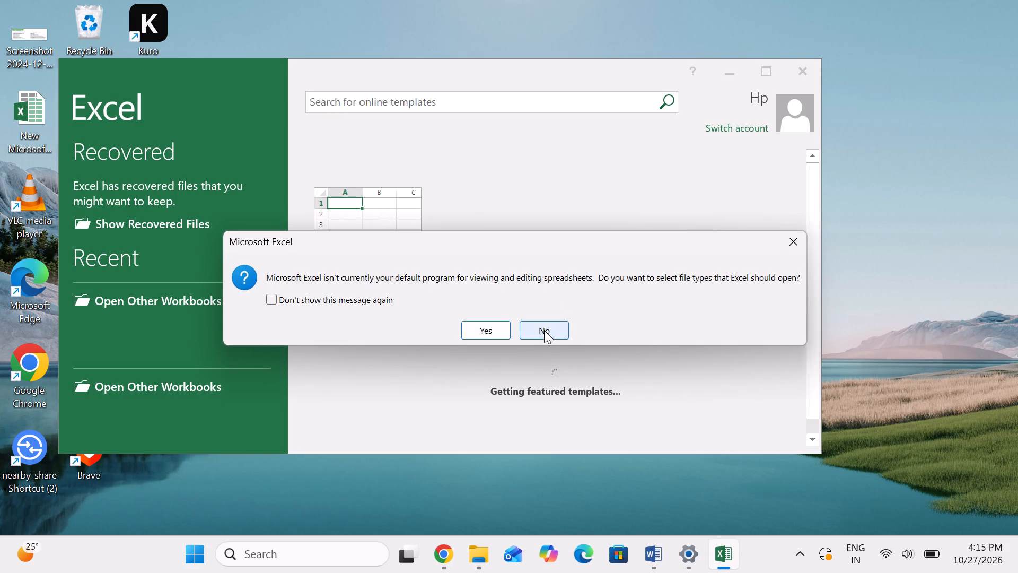
Dismiss the default-program and activation dialogs and create a blank workbook in the maximized window.
left_click(544, 330)
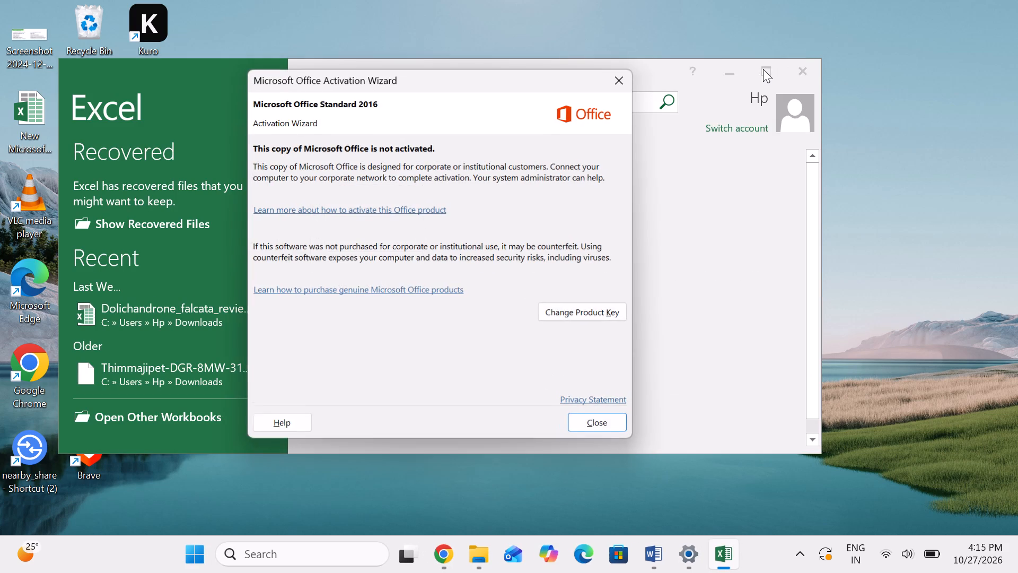
left_click(612, 76)
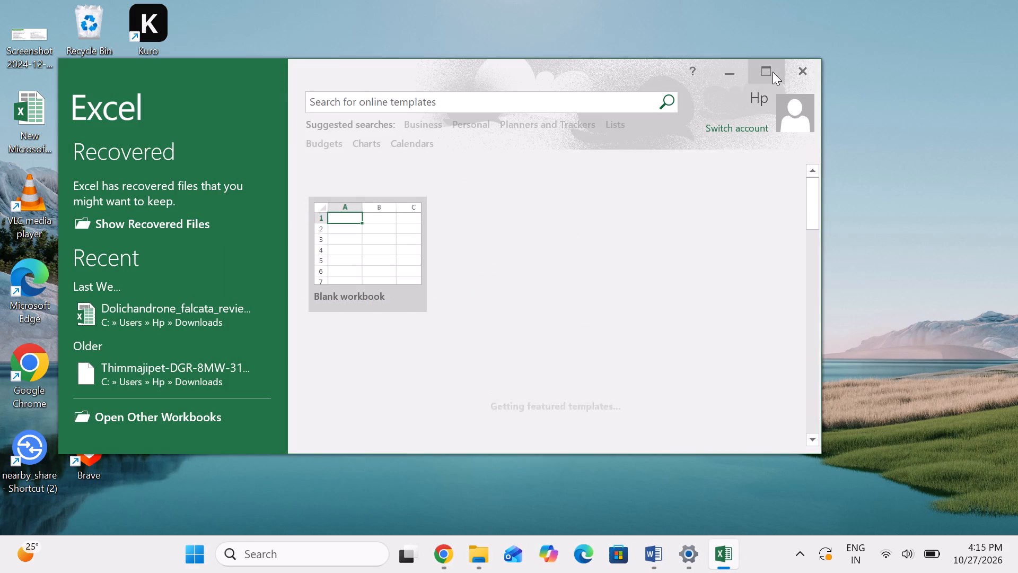
left_click(773, 72)
left_click(297, 206)
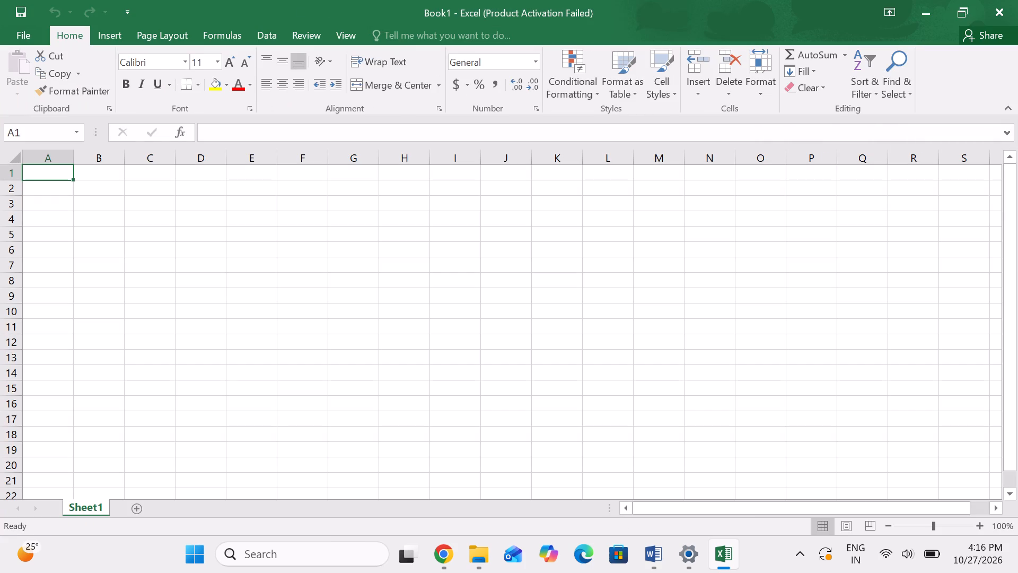
Enter the column headers "conc" in cell A1 and "Absorbance" in cell B1.
type("co")
type("nc")
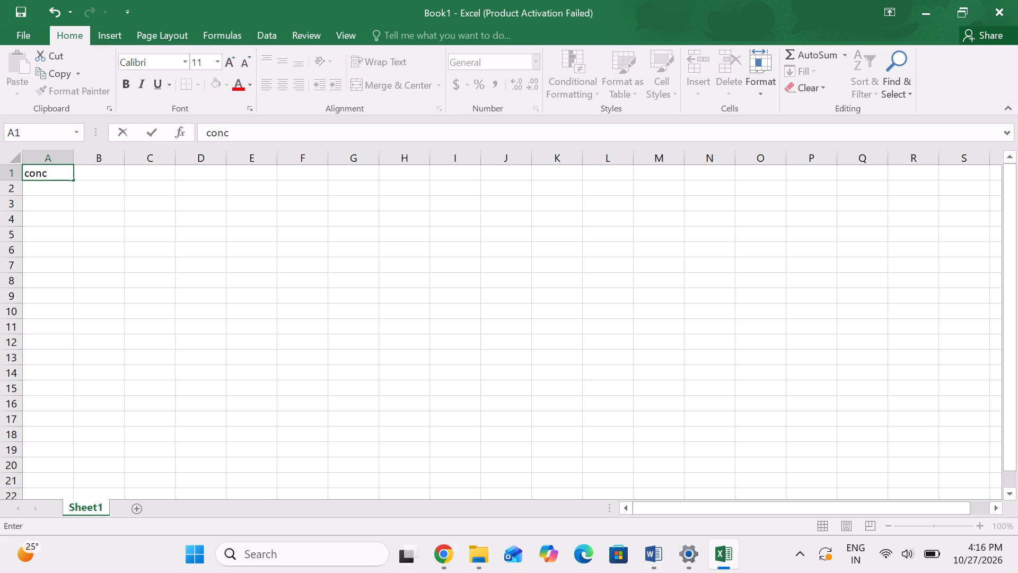
key("Right")
type("Absorbance")
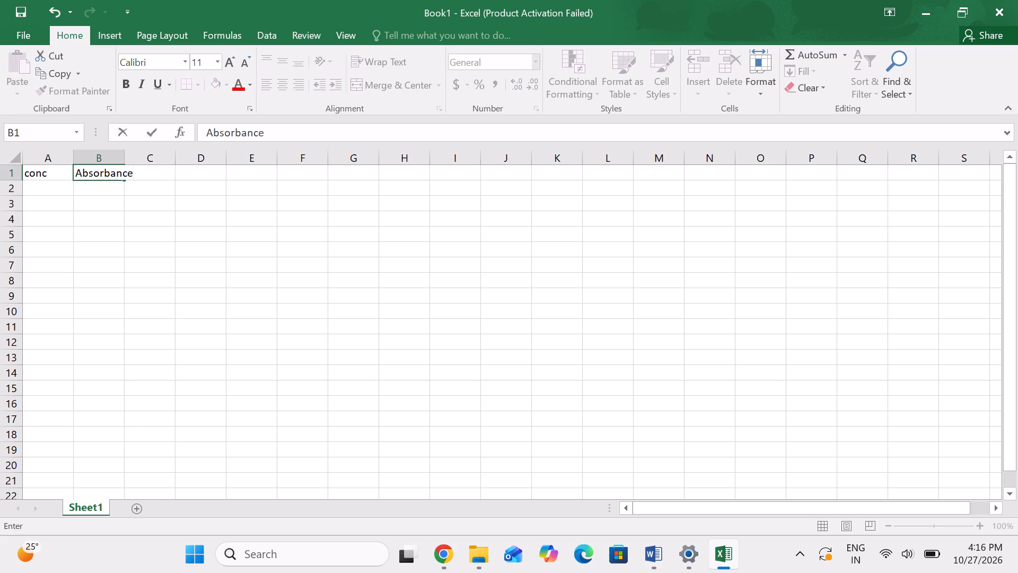
key("Right")
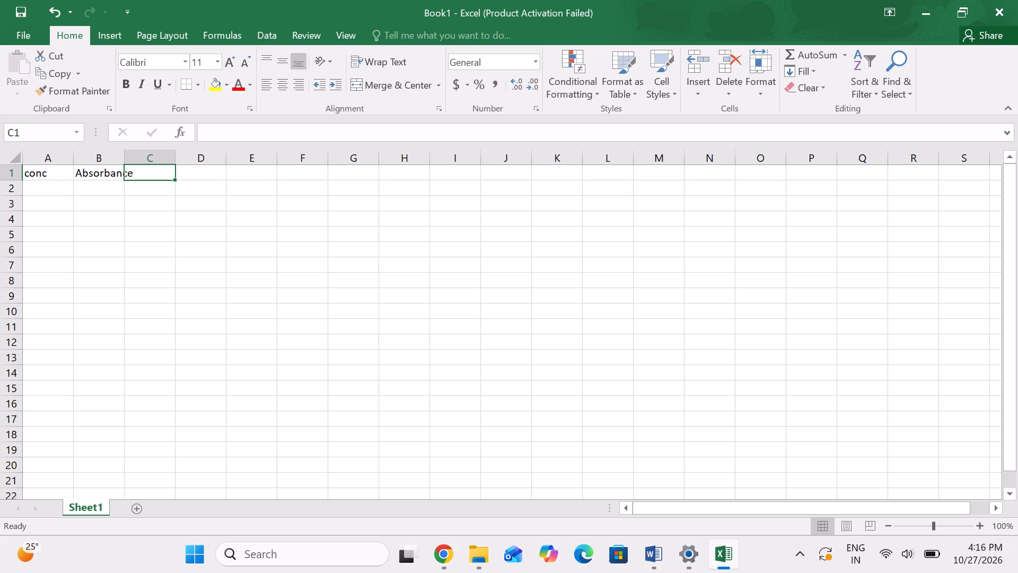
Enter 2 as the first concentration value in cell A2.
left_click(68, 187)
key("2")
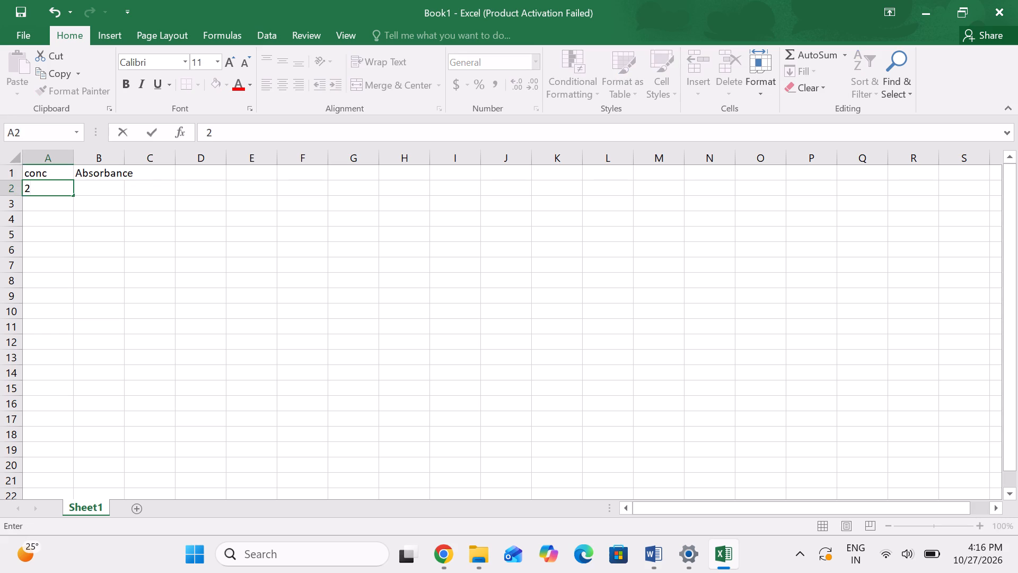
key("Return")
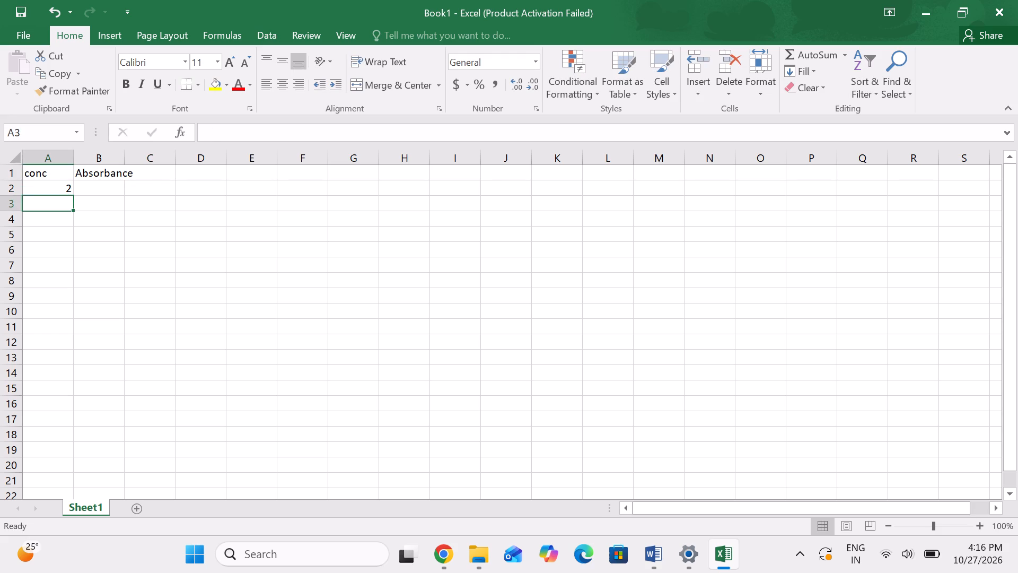
Enter 0 as the first concentration in A2 and 0 as its absorbance in B2.
key("Up")
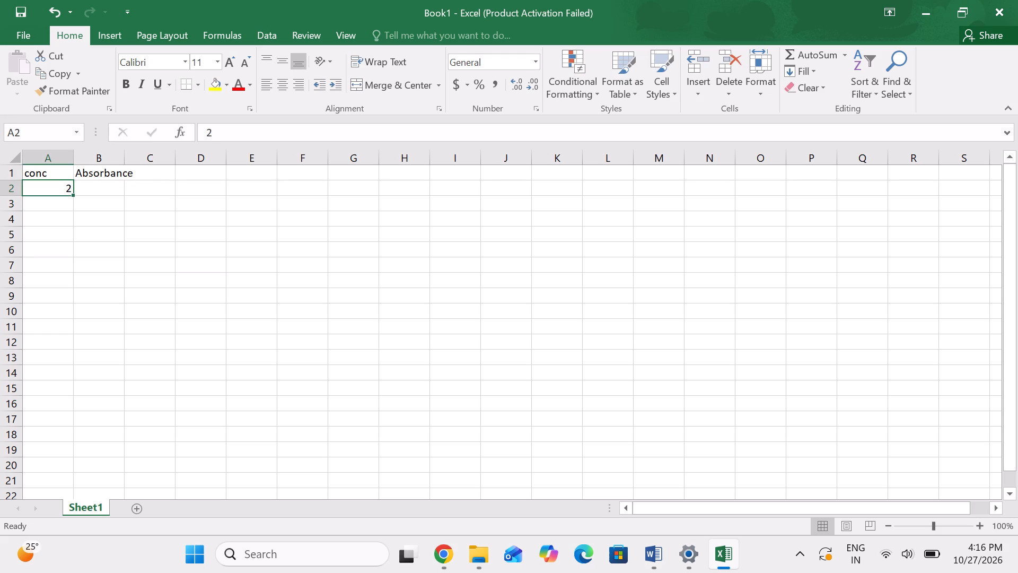
key("0")
key("Right")
key("0")
key("Down")
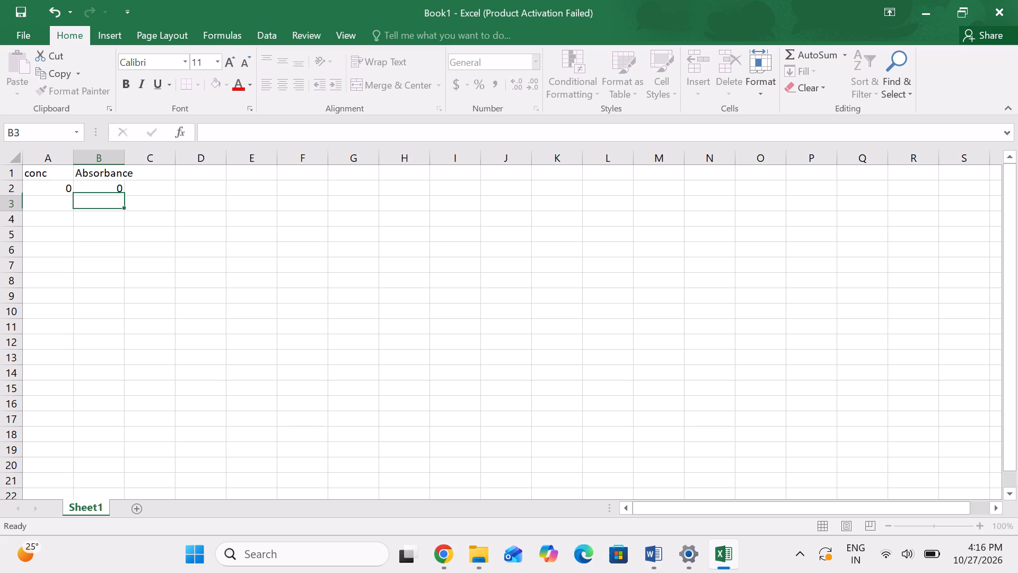
Enter the concentrations 2, 4, 6, 8 and 10 in cells A3 to A7.
key("Left")
key("2")
key("Down")
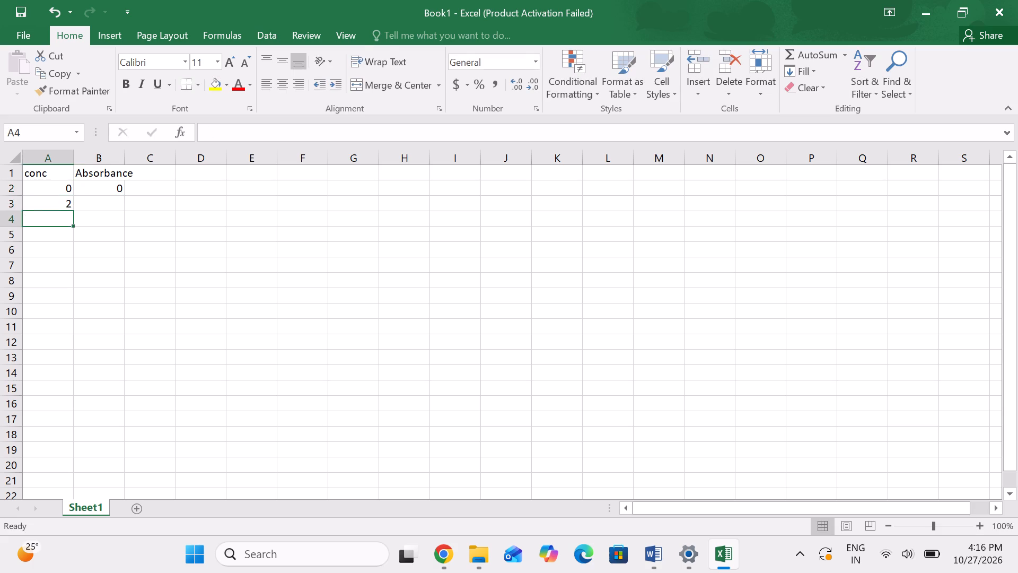
key("4")
key("Down")
key("6")
key("Down")
key("8")
key("Down")
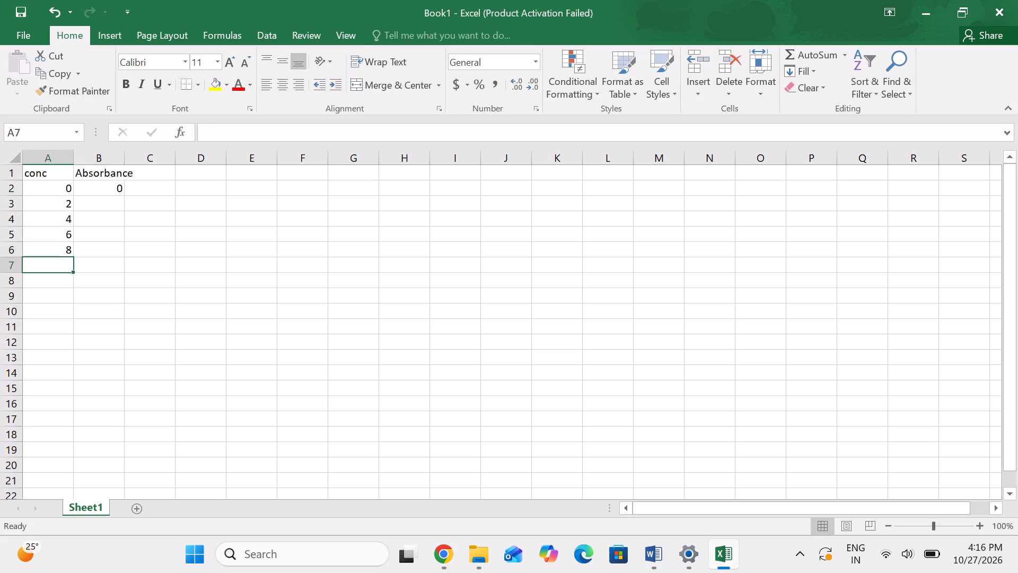
type("10")
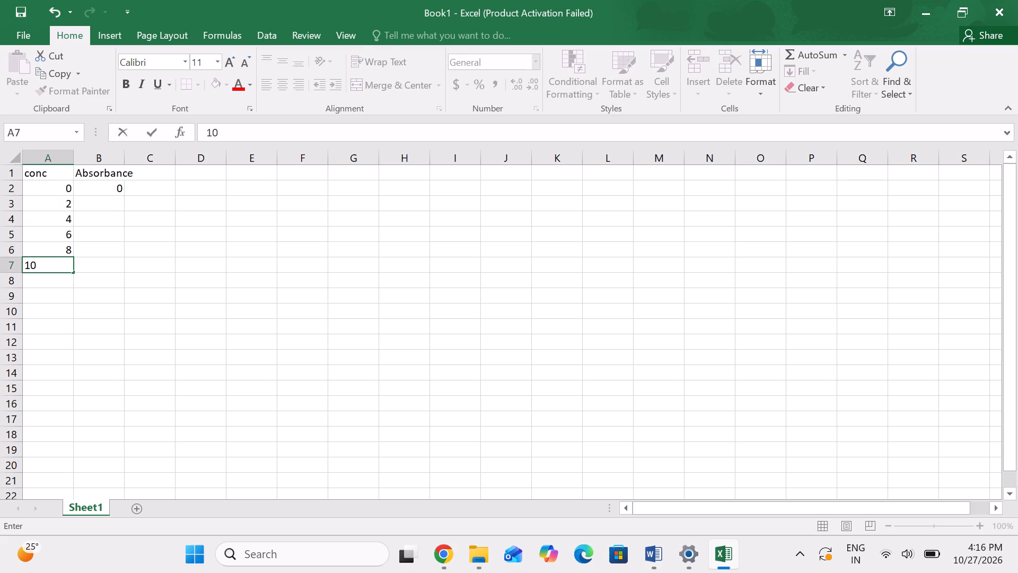
key("Right")
Enter the absorbance values 0.068 in cell B3 and 0.126 in cell B4.
key("Up")
key("Up")
key("Up")
key("Up")
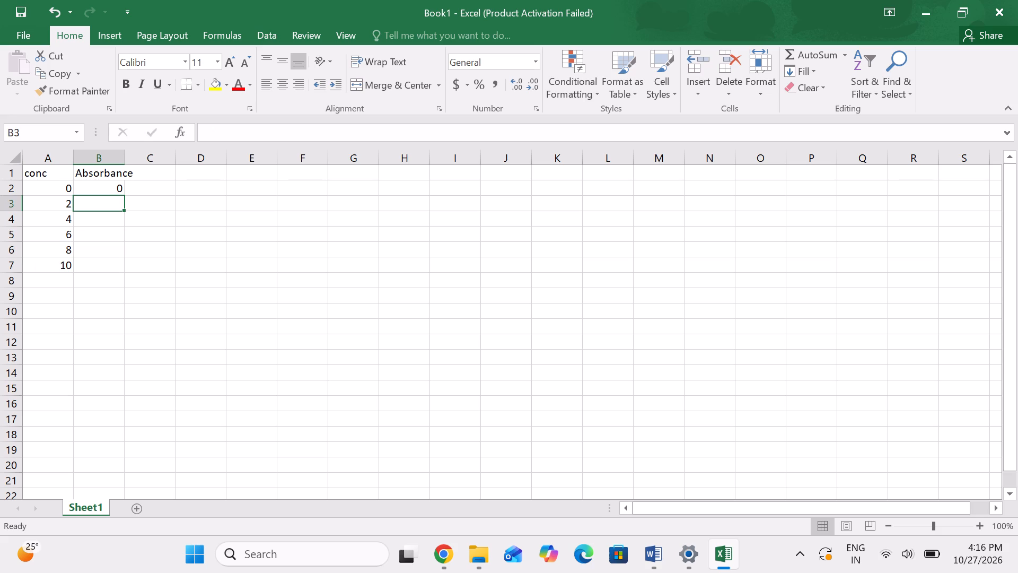
key("period")
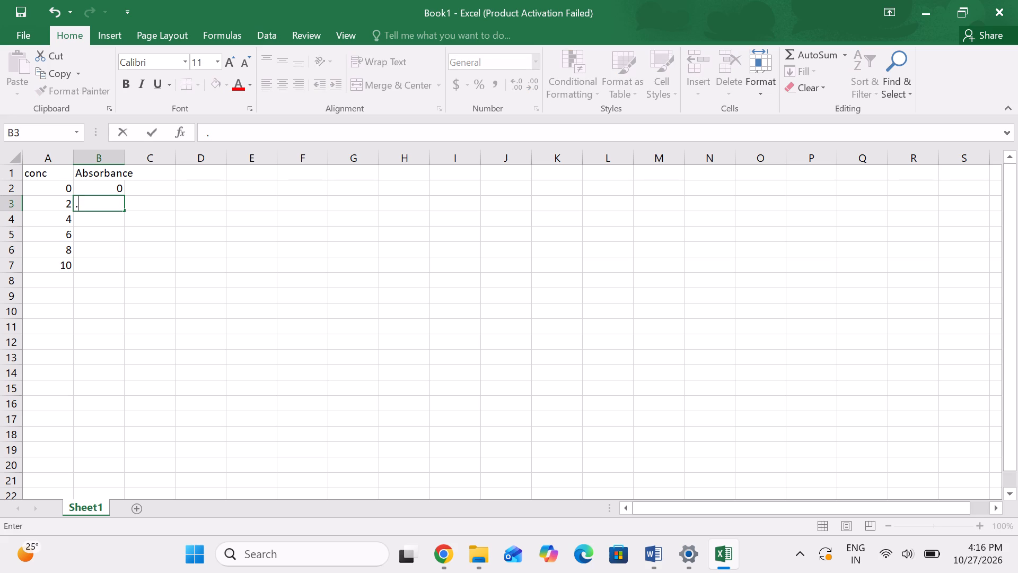
type("06")
key("8")
key("Return")
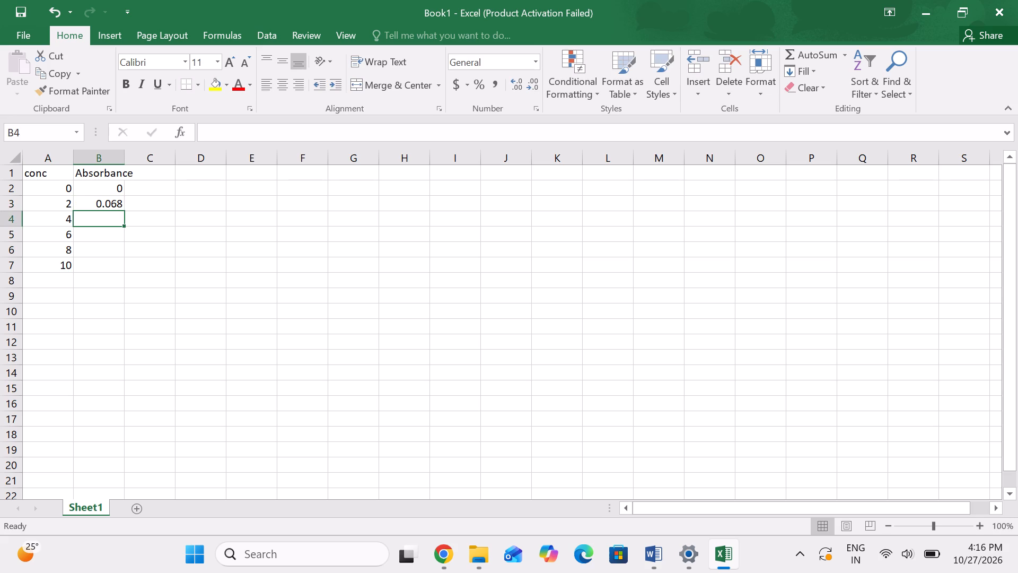
key("period")
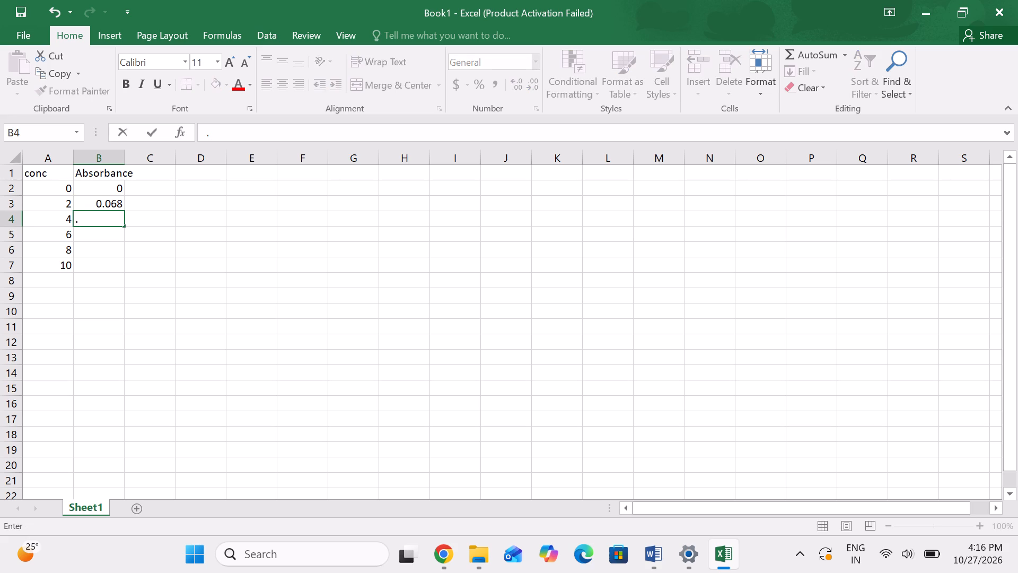
type("12")
key("6")
key("Return")
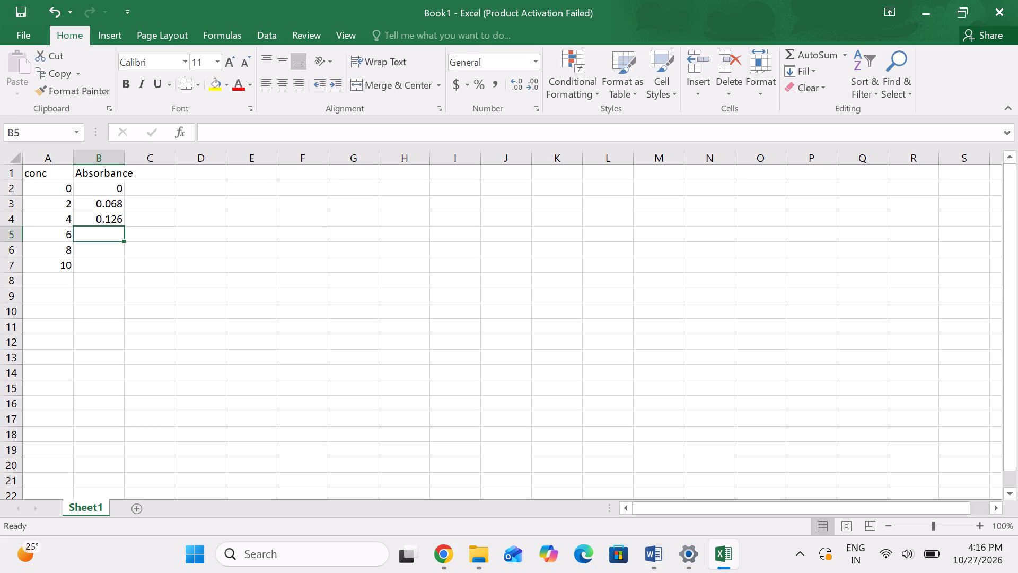
Enter the absorbance values 0.196, 0.261 and 0.334 in cells B5 to B7.
type(".1")
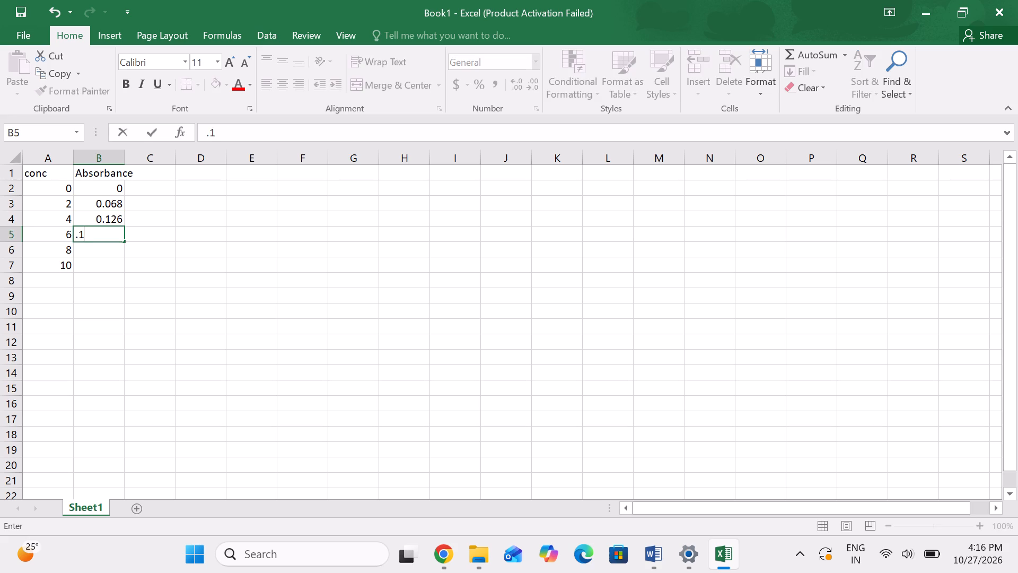
type("96")
key("Return")
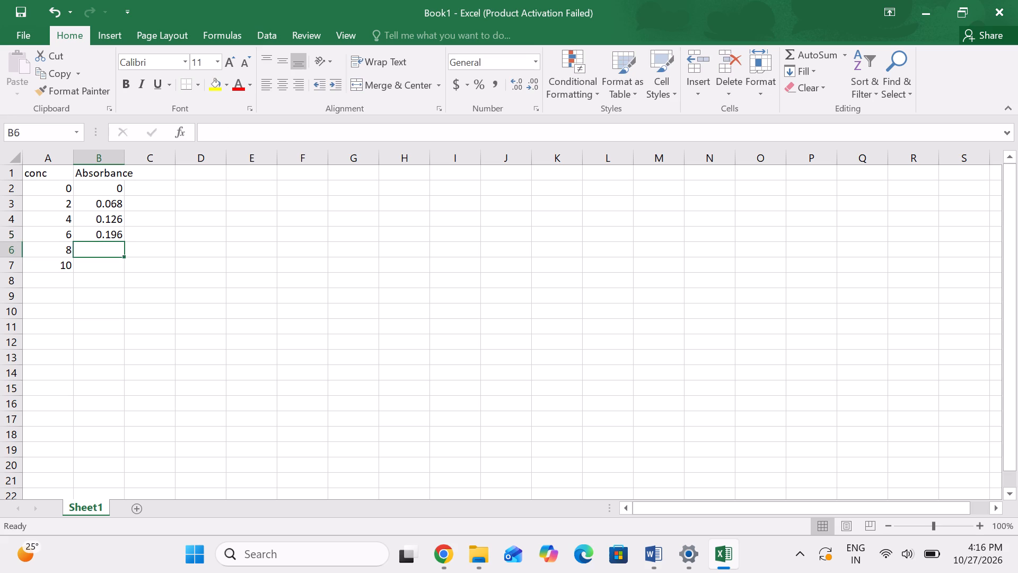
key("period")
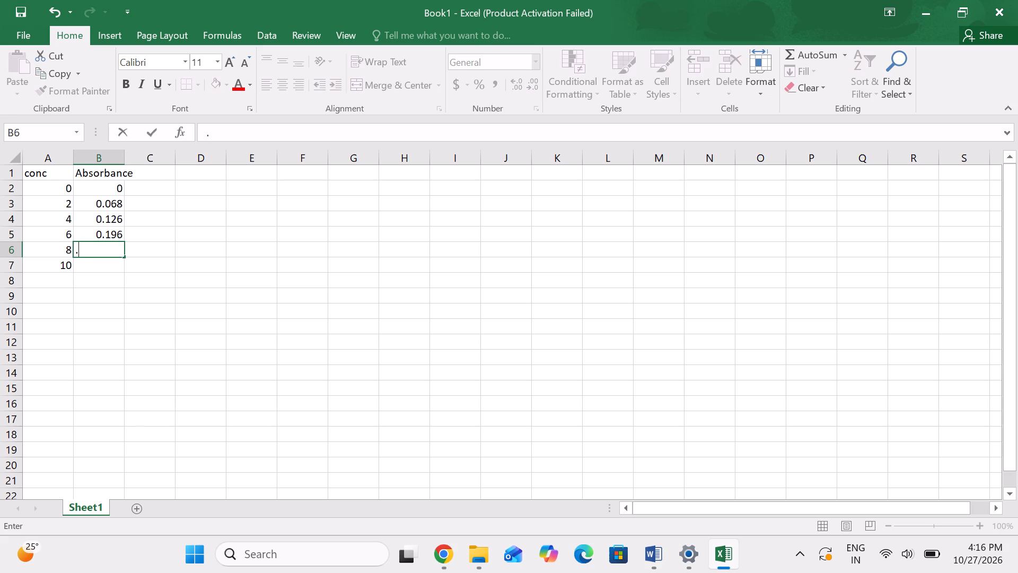
type("26")
key("1")
key("Return")
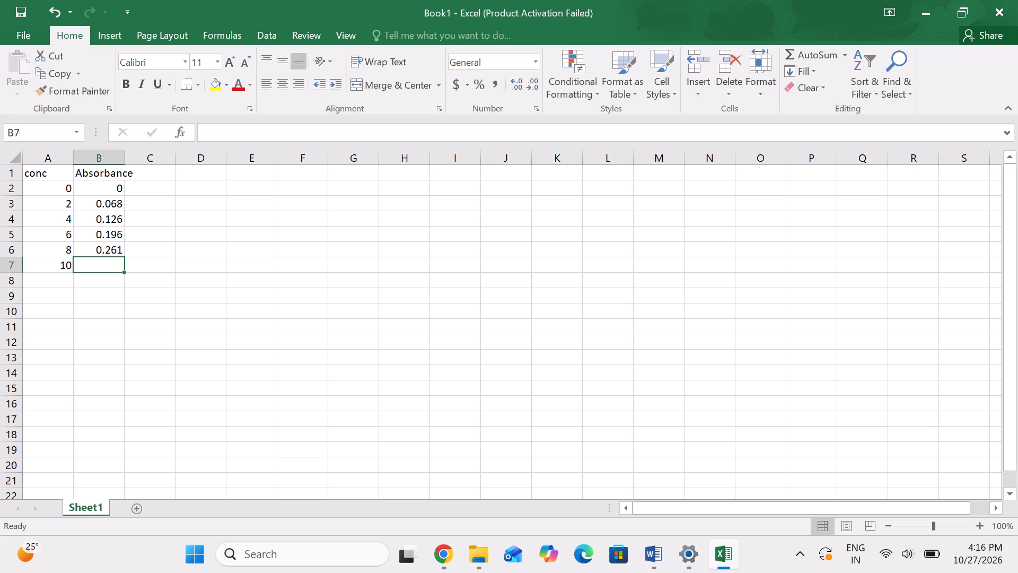
key("period")
type("334")
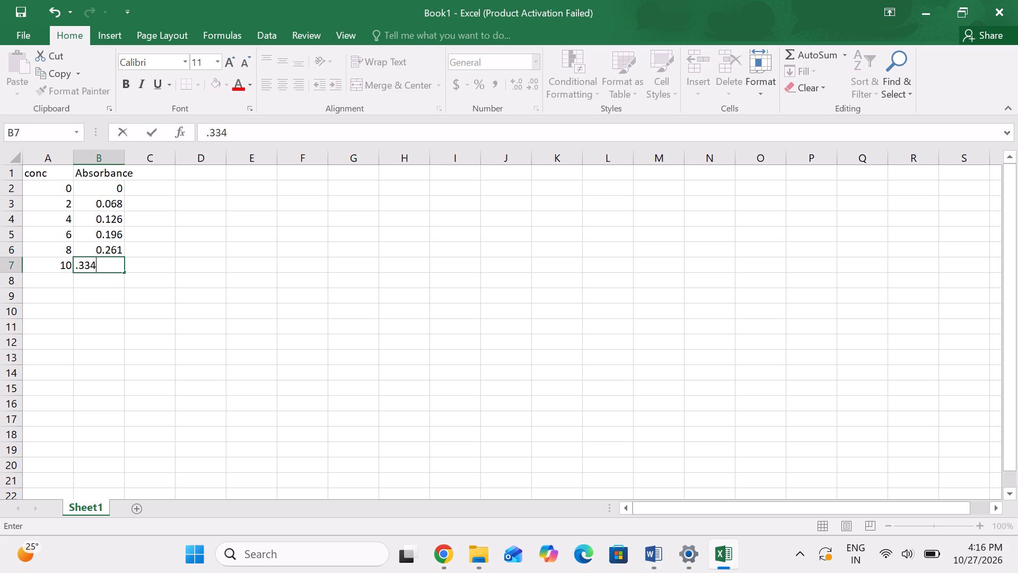
key("Return")
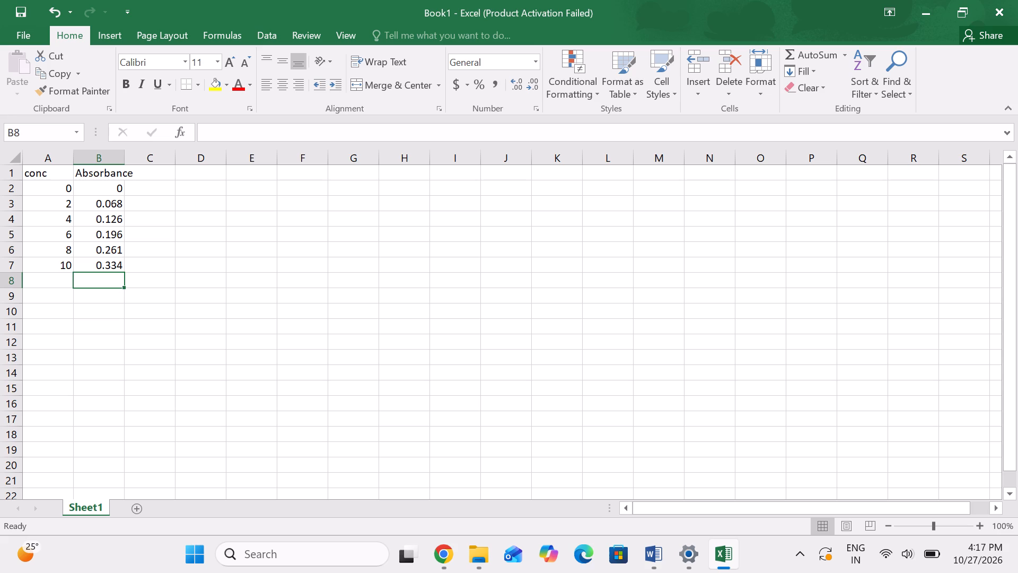
Insert a markers-only scatter chart from the concentration and absorbance data in A2:B7.
left_click_drag(51, 193, 114, 247)
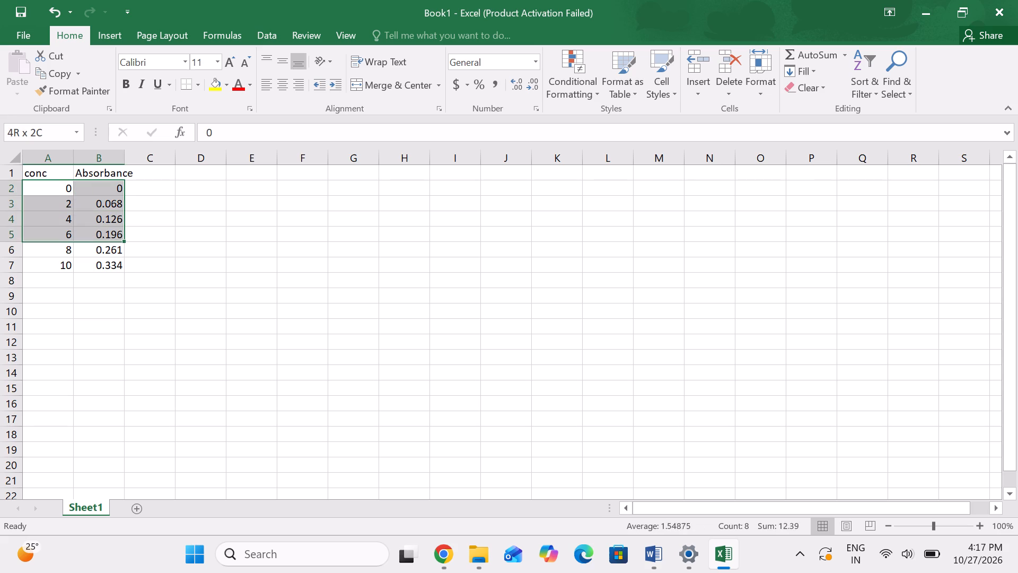
left_click_drag(114, 247, 112, 266)
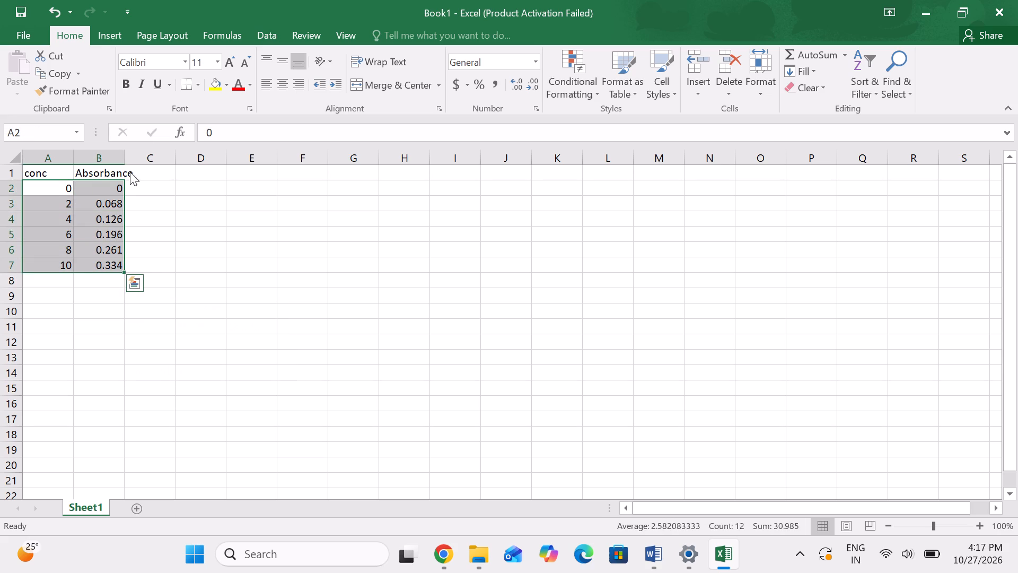
left_click(111, 40)
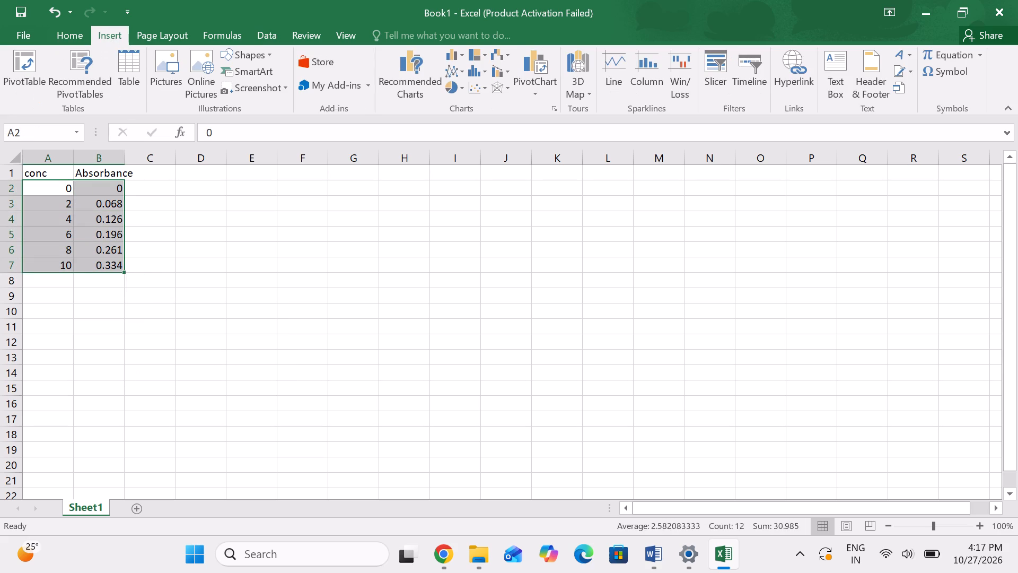
left_click(484, 84)
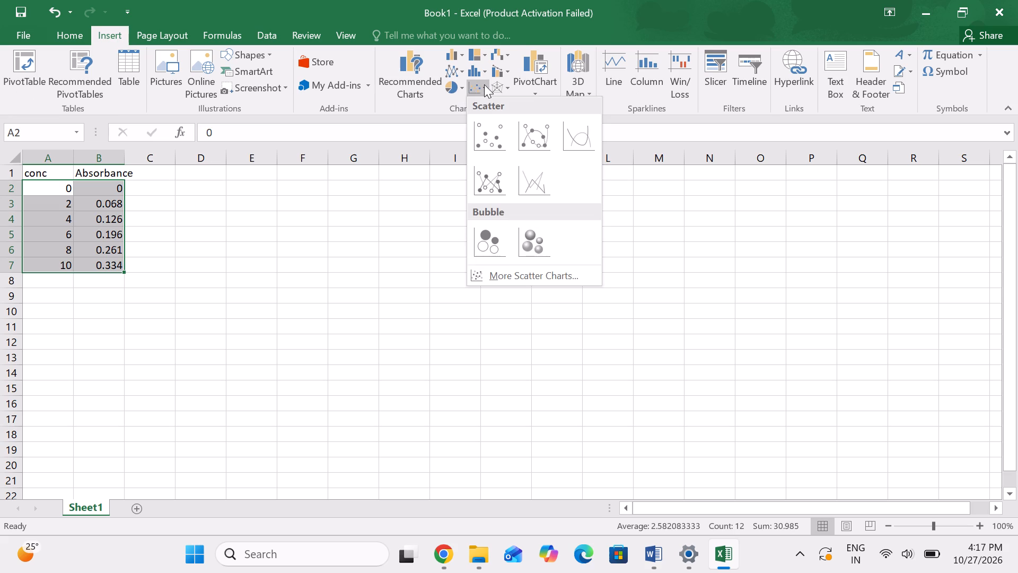
left_click(487, 132)
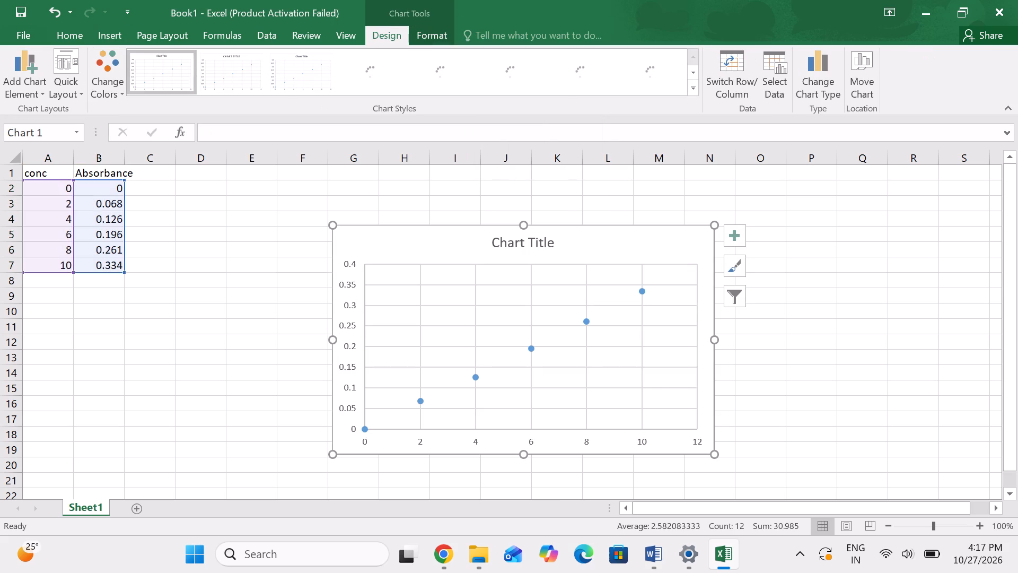
Remove the gridlines from the scatter chart.
left_click(736, 241)
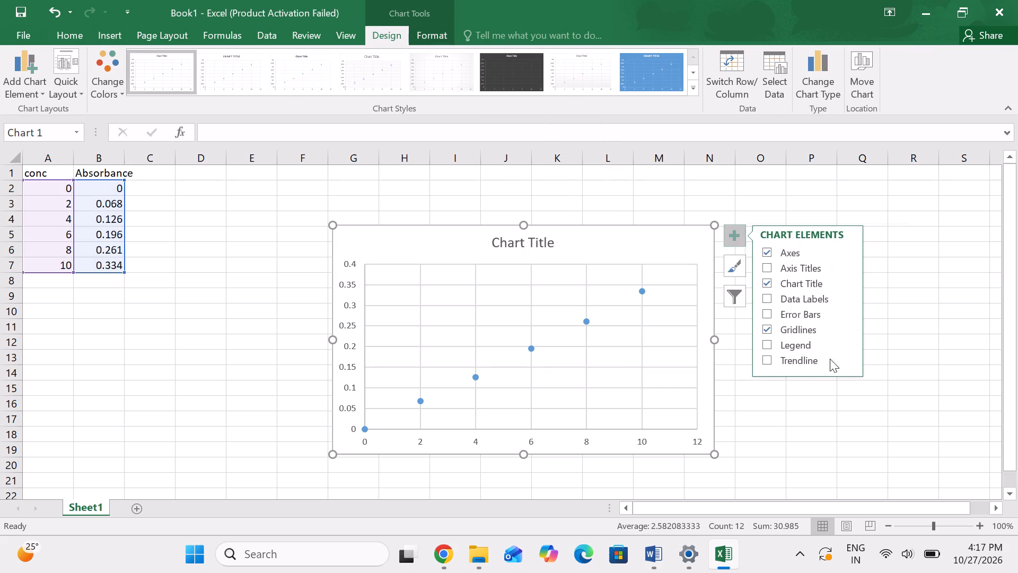
left_click(769, 359)
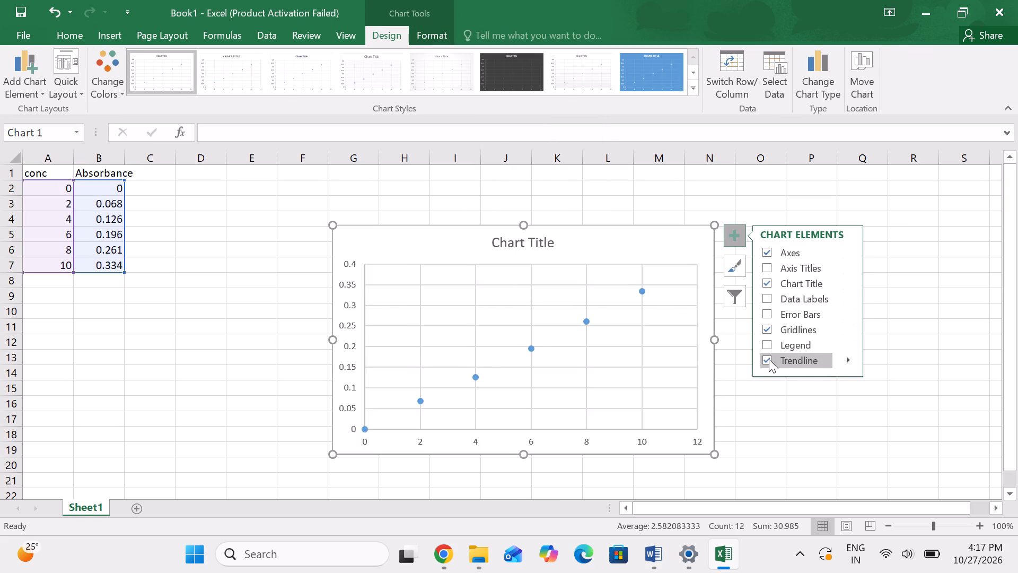
left_click(769, 359)
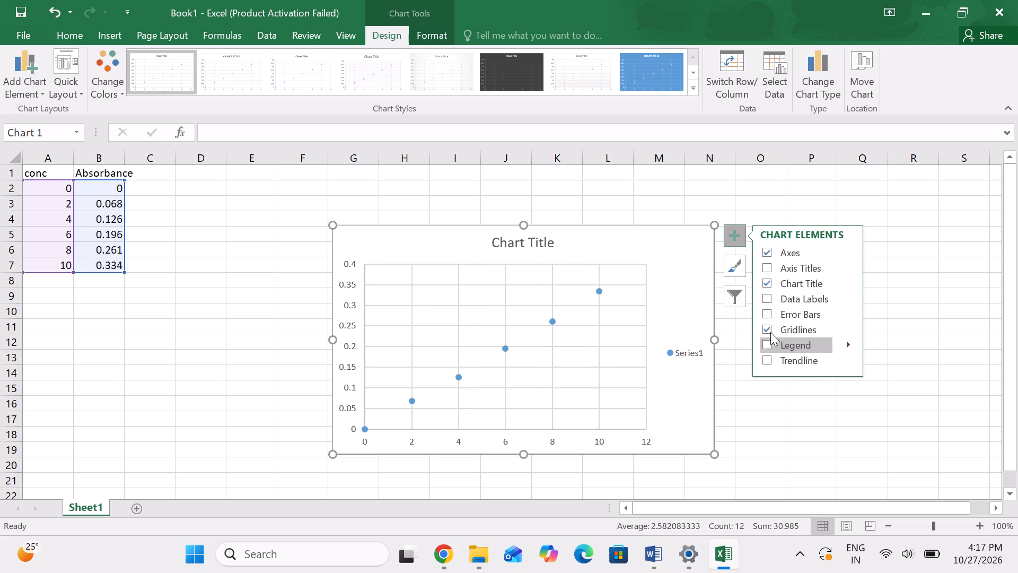
left_click(768, 327)
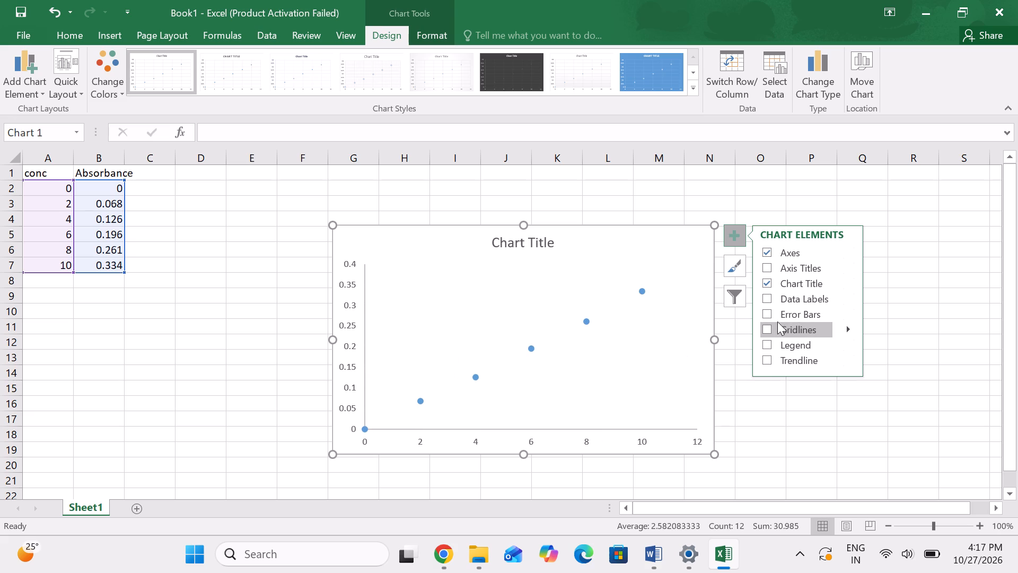
Add a linear trendline to the scatter chart's data series.
left_click(852, 361)
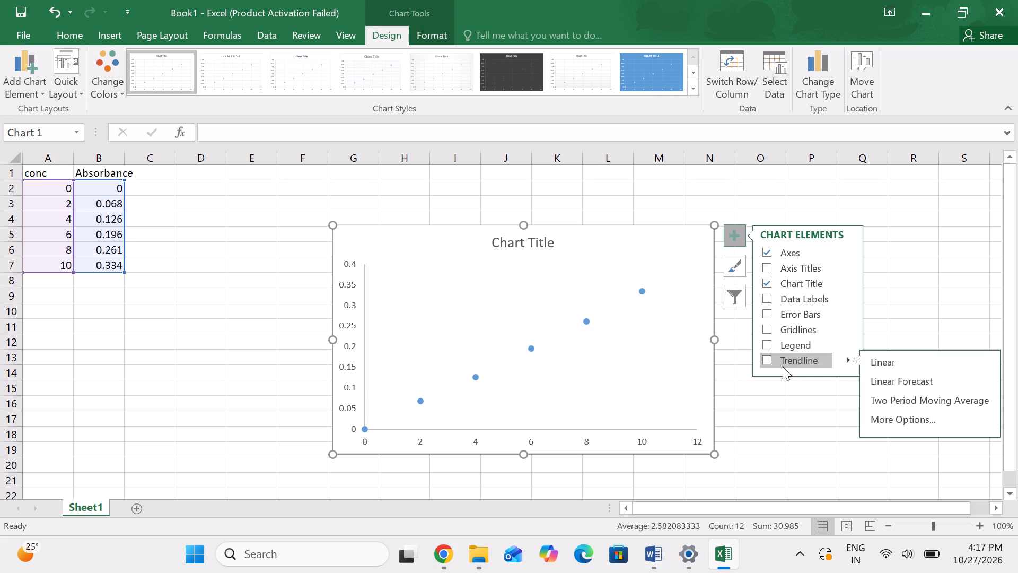
left_click(768, 355)
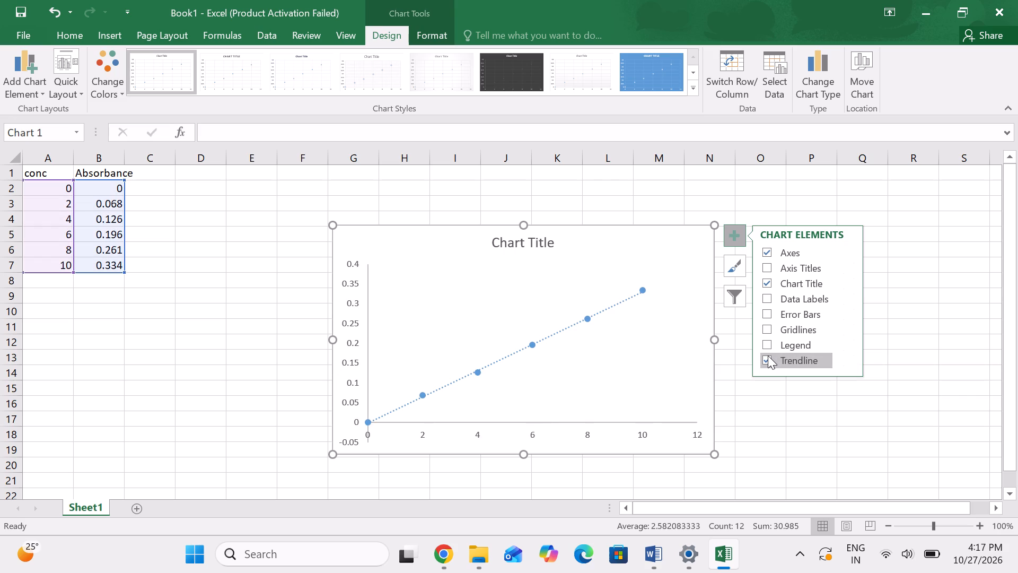
Display the trendline's equation and R-squared value on the chart.
left_click(851, 361)
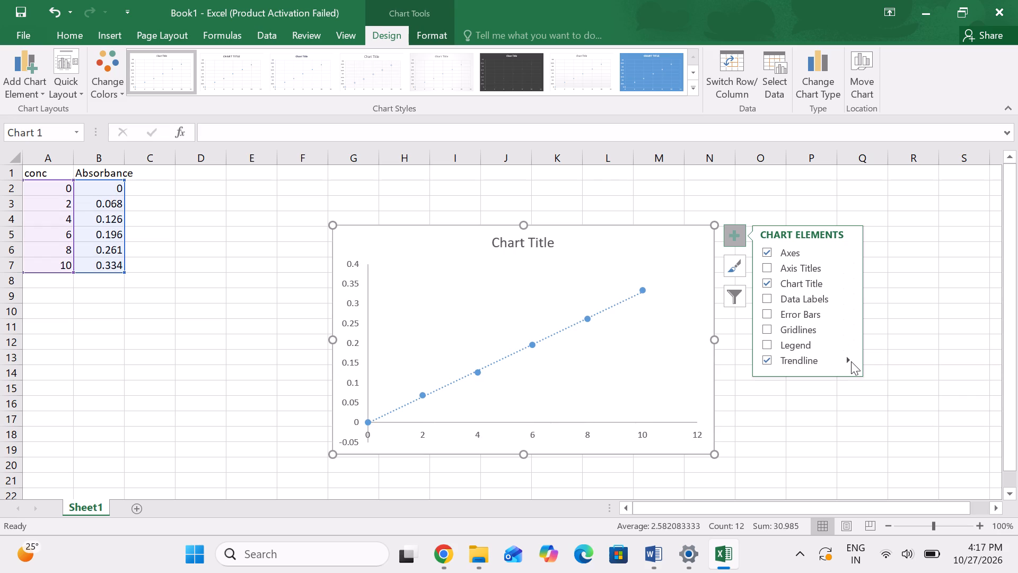
left_click(879, 420)
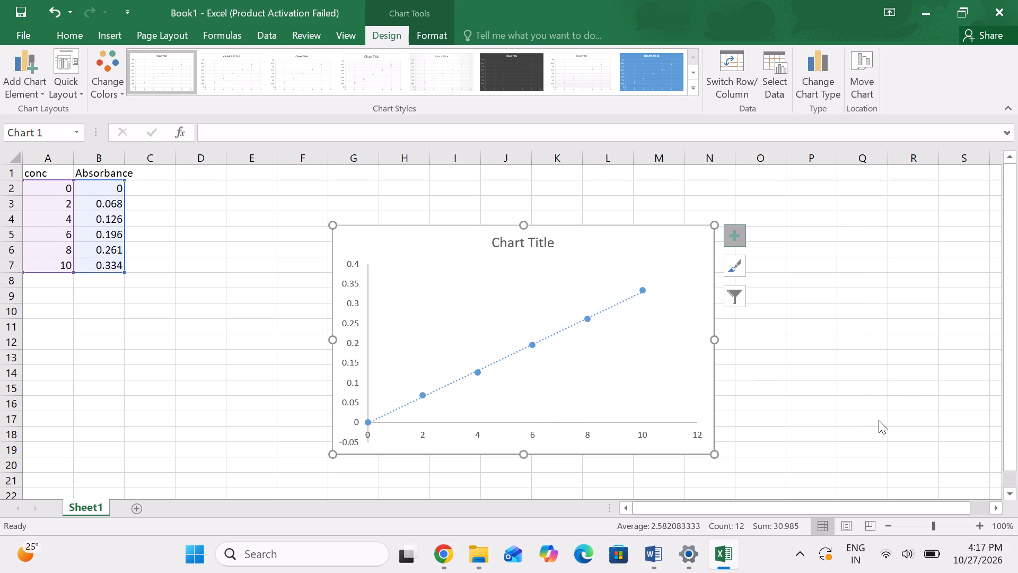
scroll(901, 392, "down", 4)
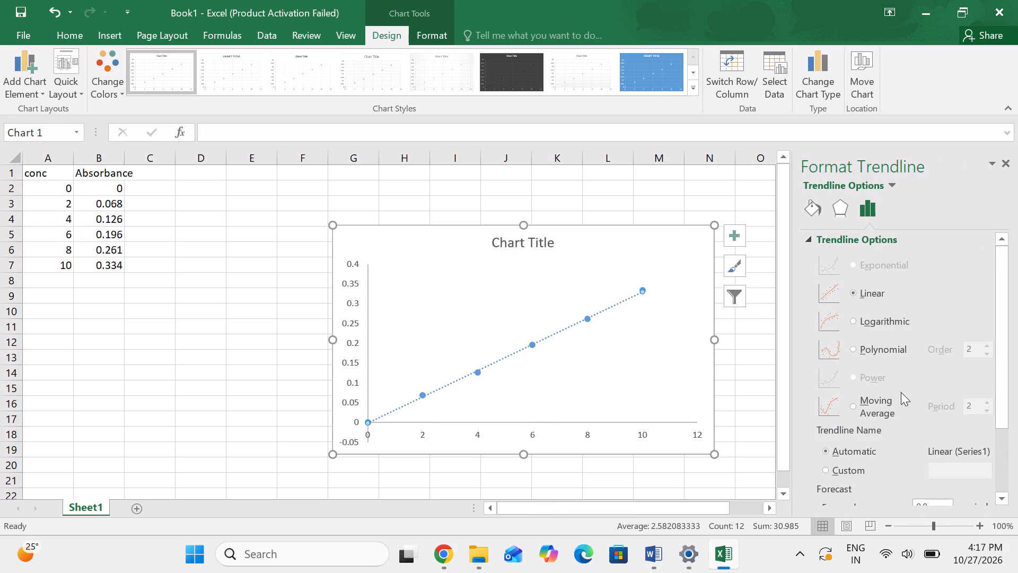
scroll(901, 392, "down", 10)
left_click_drag(1002, 364, 1017, 503)
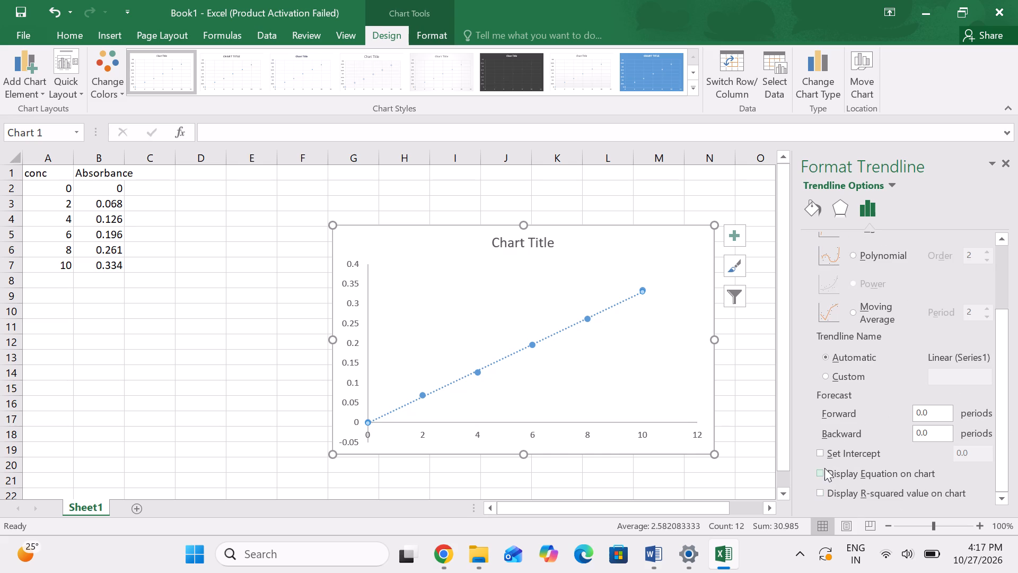
left_click(821, 470)
left_click(819, 492)
Move the trendline equation label off the line into the chart's upper-right corner, beside the title.
left_click_drag(616, 288, 663, 255)
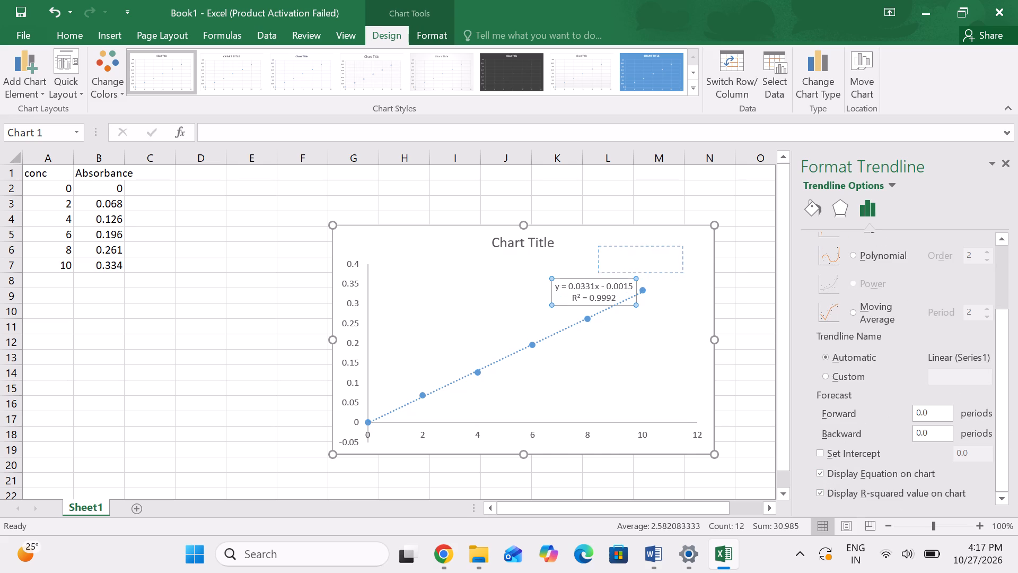
left_click_drag(663, 255, 684, 240)
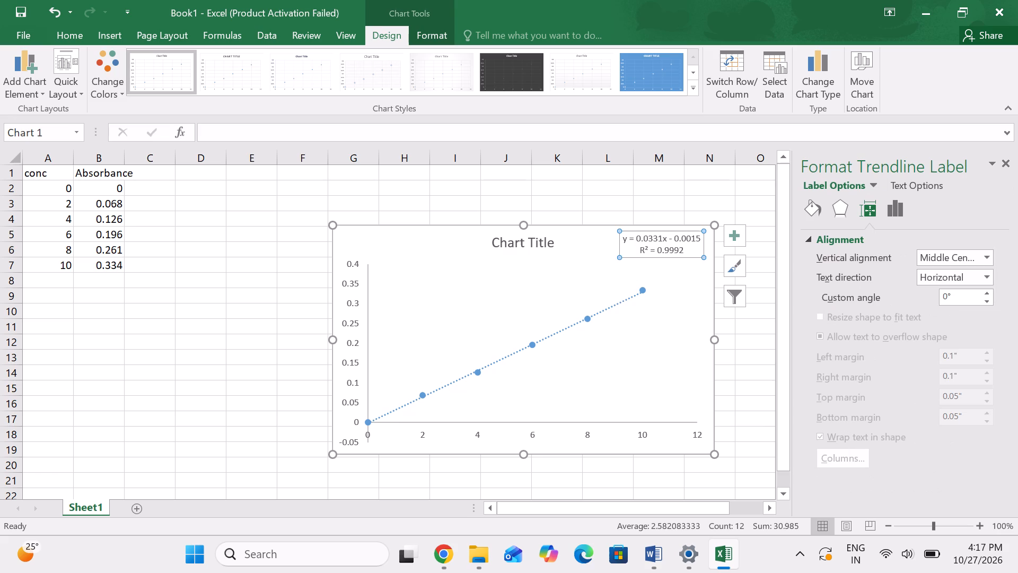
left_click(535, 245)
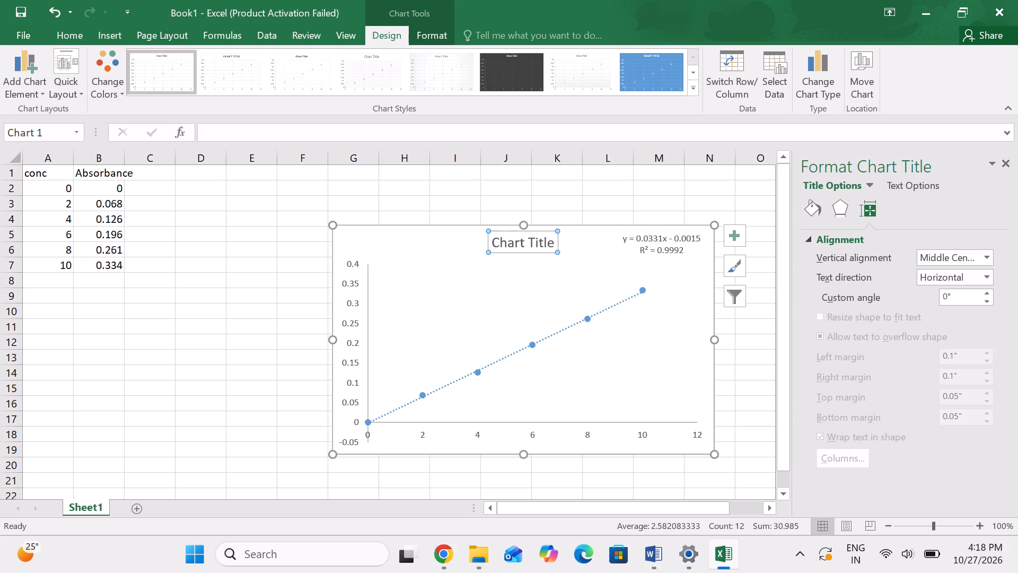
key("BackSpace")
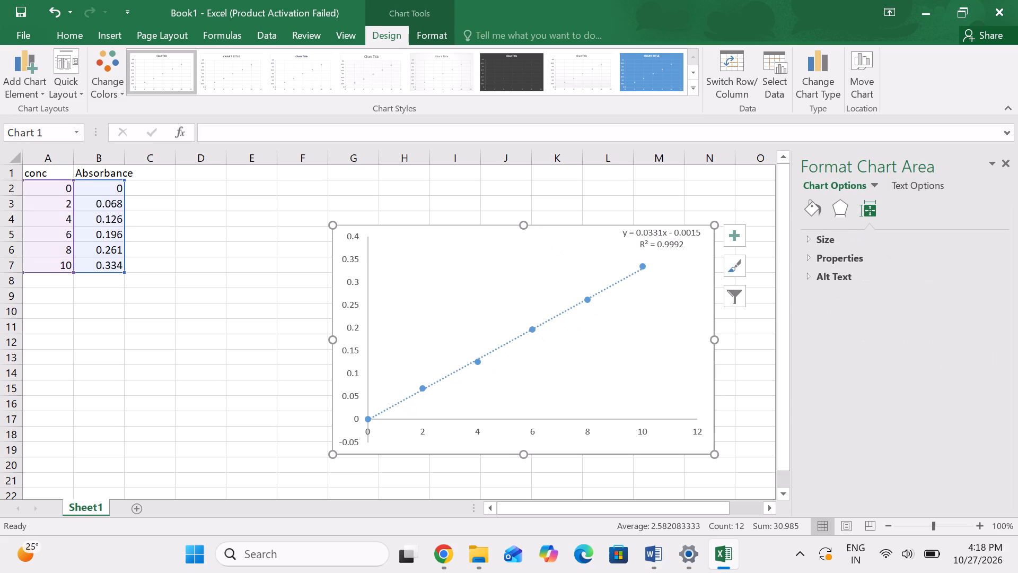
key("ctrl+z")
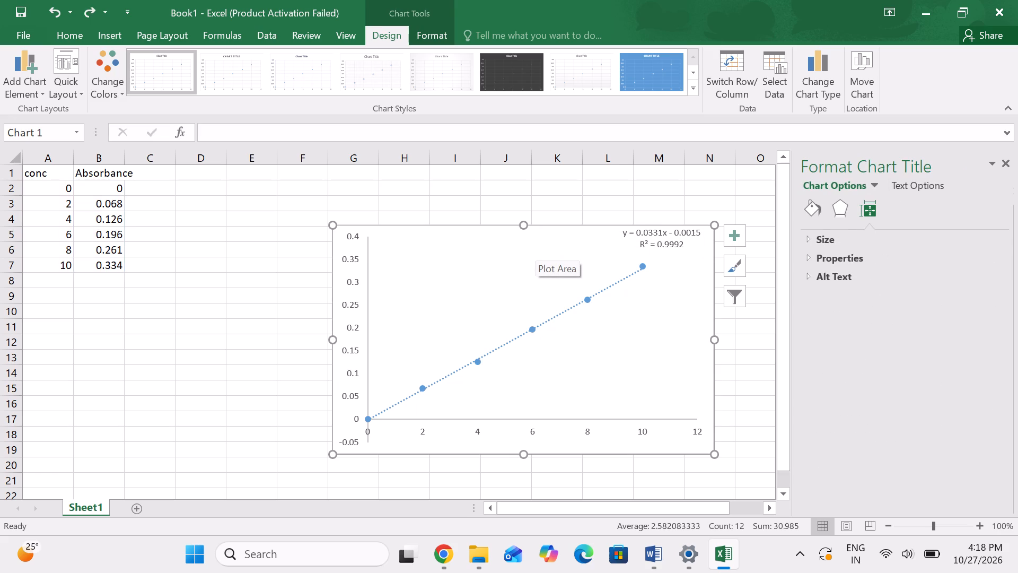
Replace the chart title text with 450nm.
left_click(551, 237)
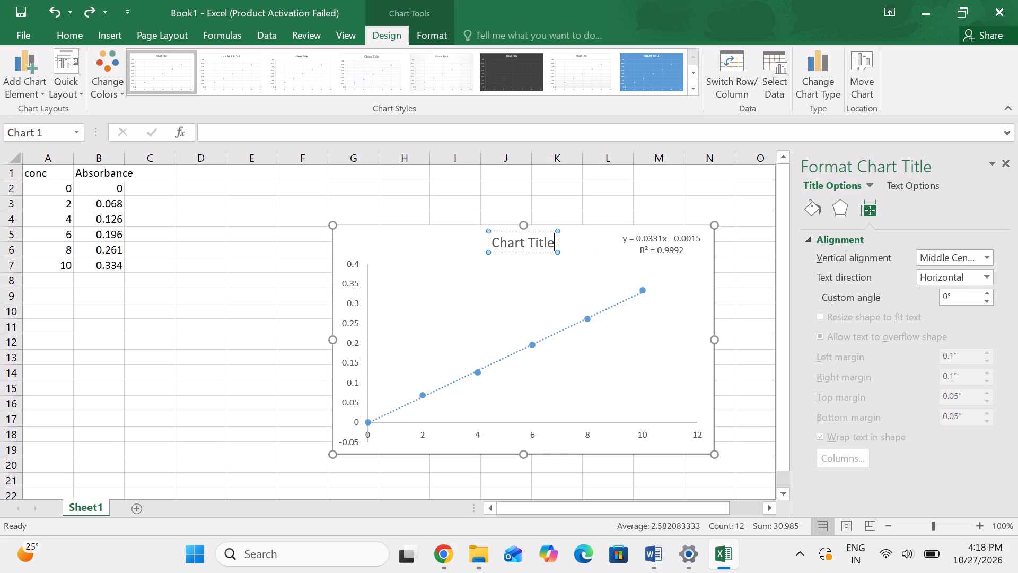
left_click(551, 237)
key("BackSpace")
key("BackSpace")
key("BackSpace")
key("BackSpace")
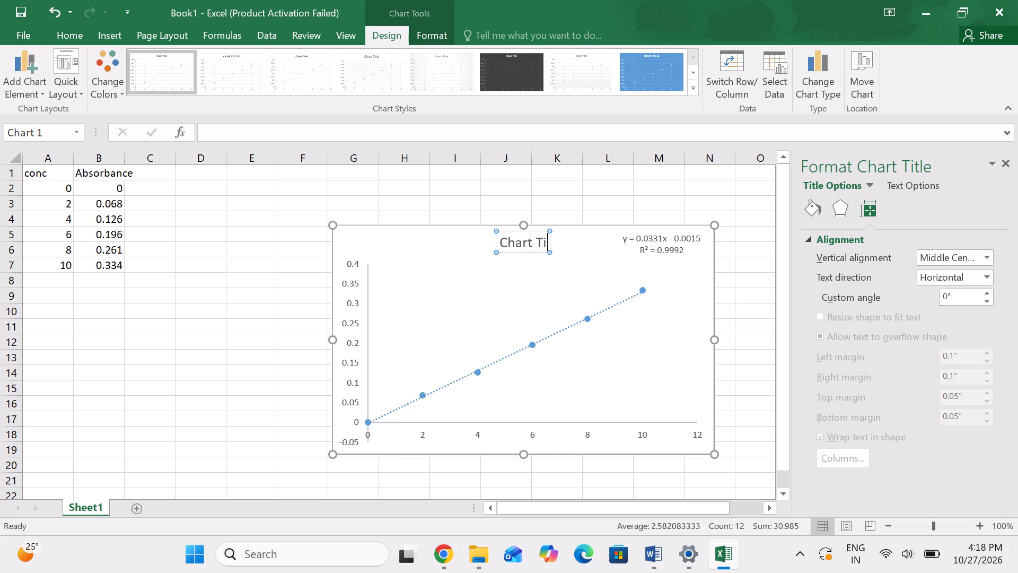
key("BackSpace")
key("BackSpace")
key("BackSpace")
key("BackSpace")
key("BackSpace")
key("BackSpace")
key("BackSpace")
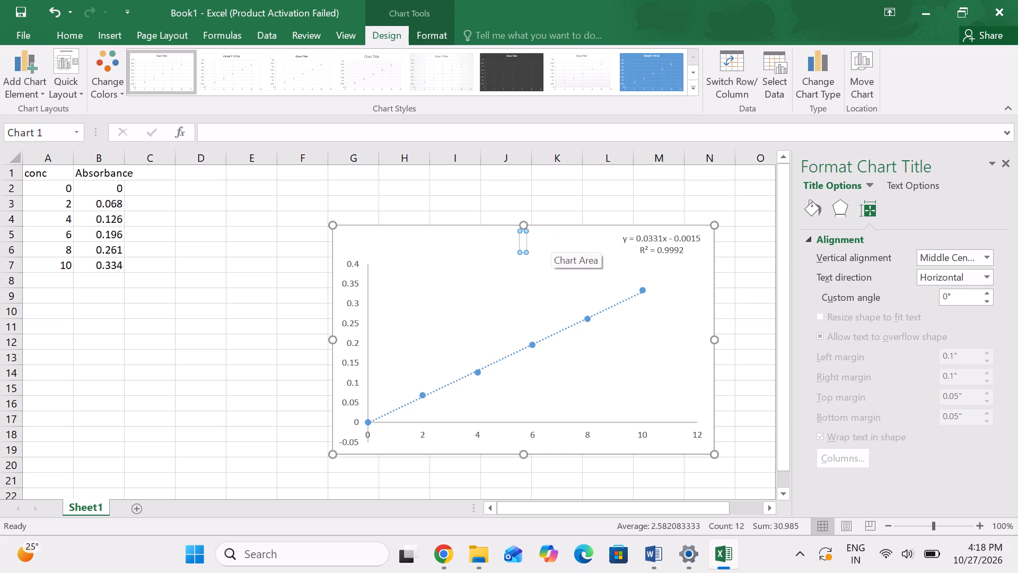
type("450")
type("nm")
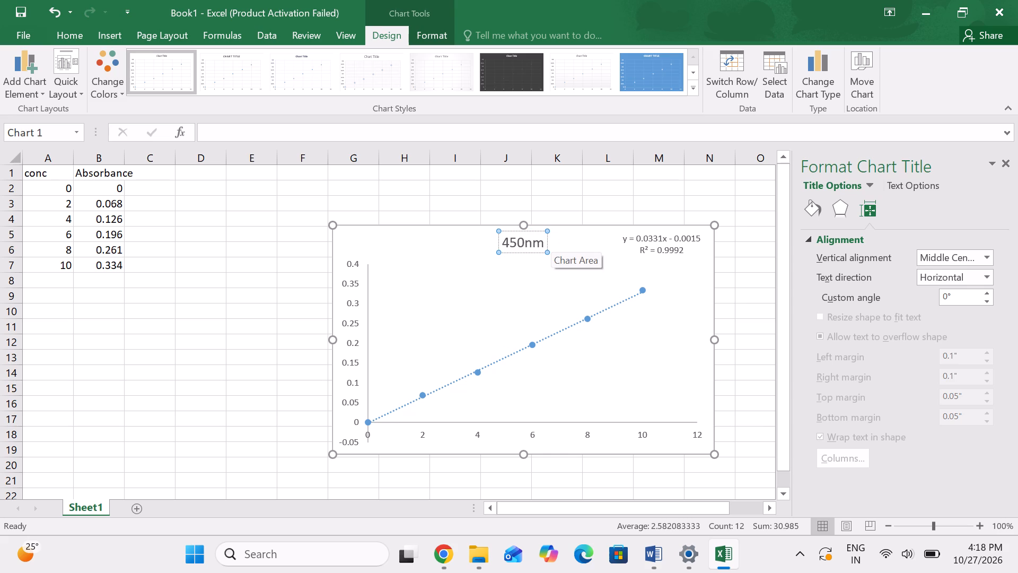
left_click(281, 333)
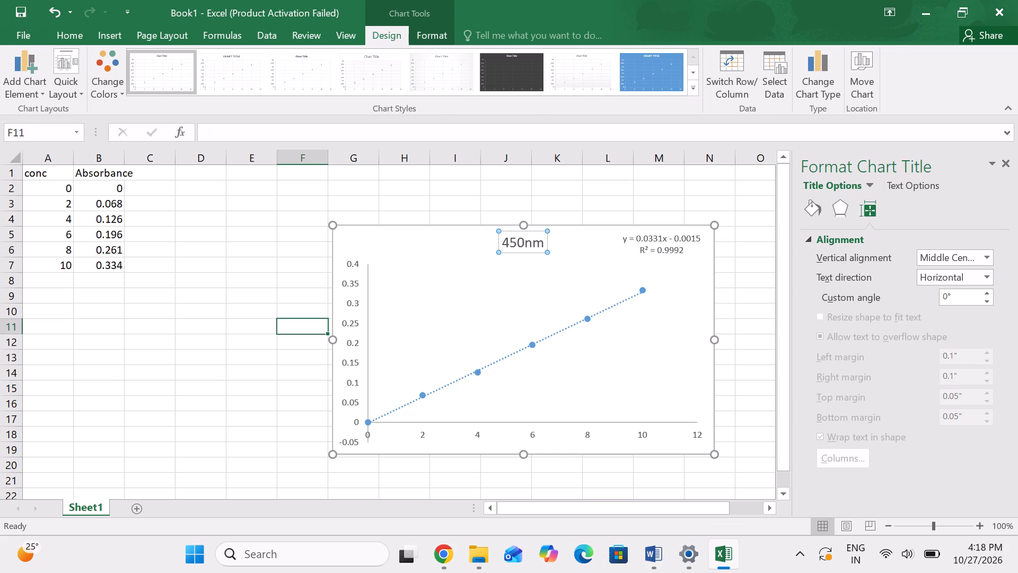
Move the chart so its upper-left corner sits about at cell B5, and close the formatting pane.
left_click_drag(391, 236, 127, 256)
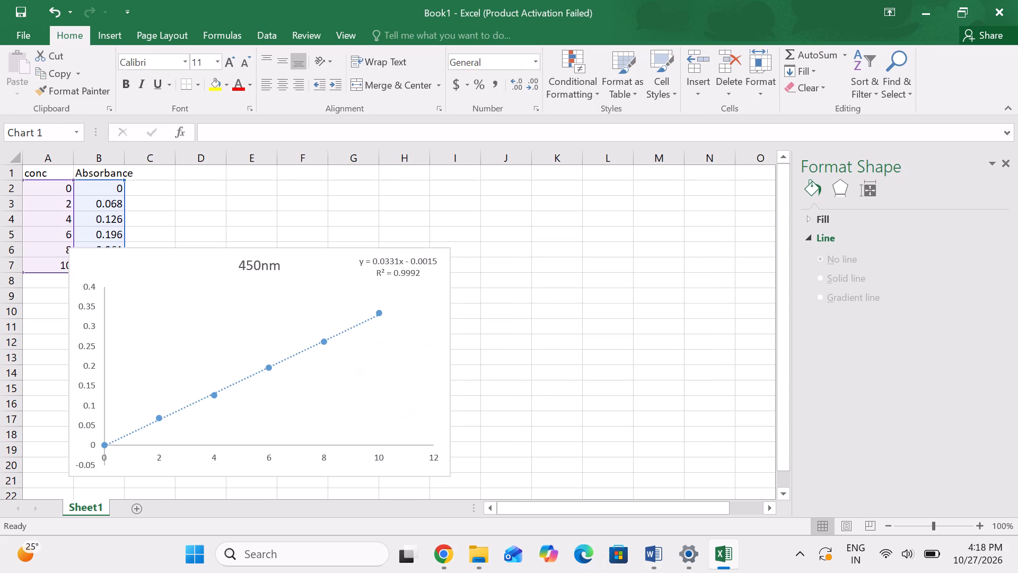
left_click_drag(127, 256, 127, 247)
left_click(511, 178)
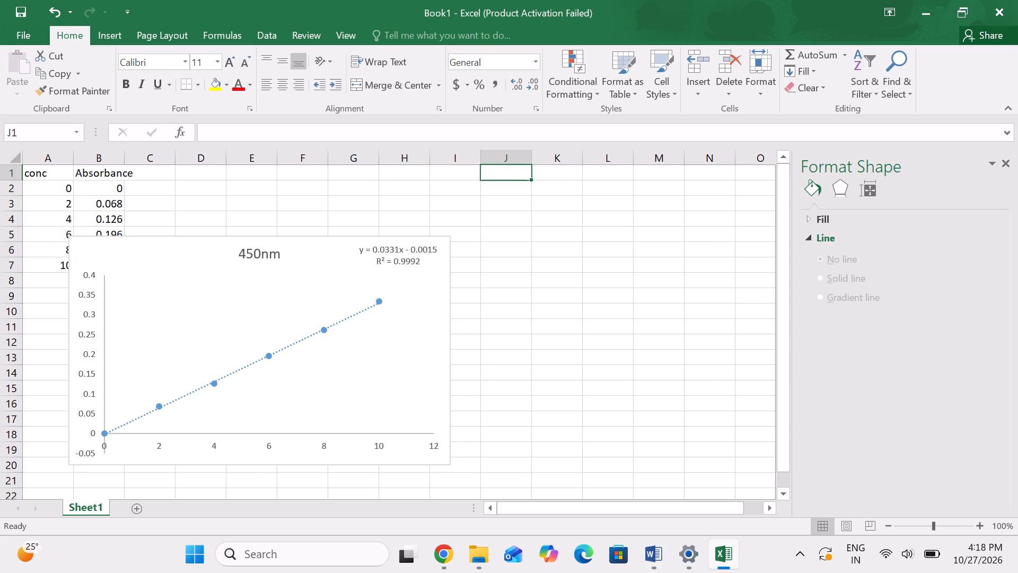
left_click(1004, 162)
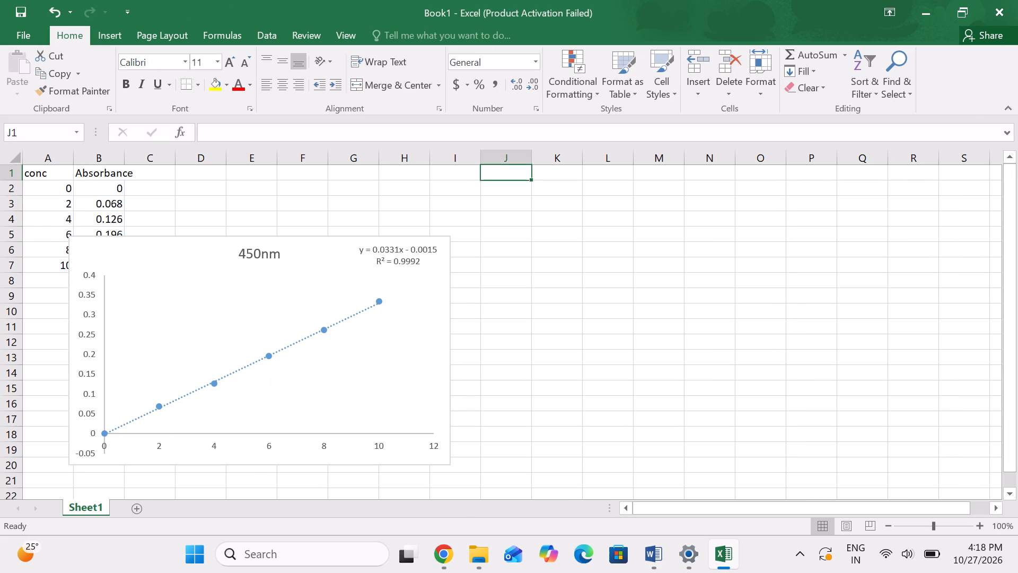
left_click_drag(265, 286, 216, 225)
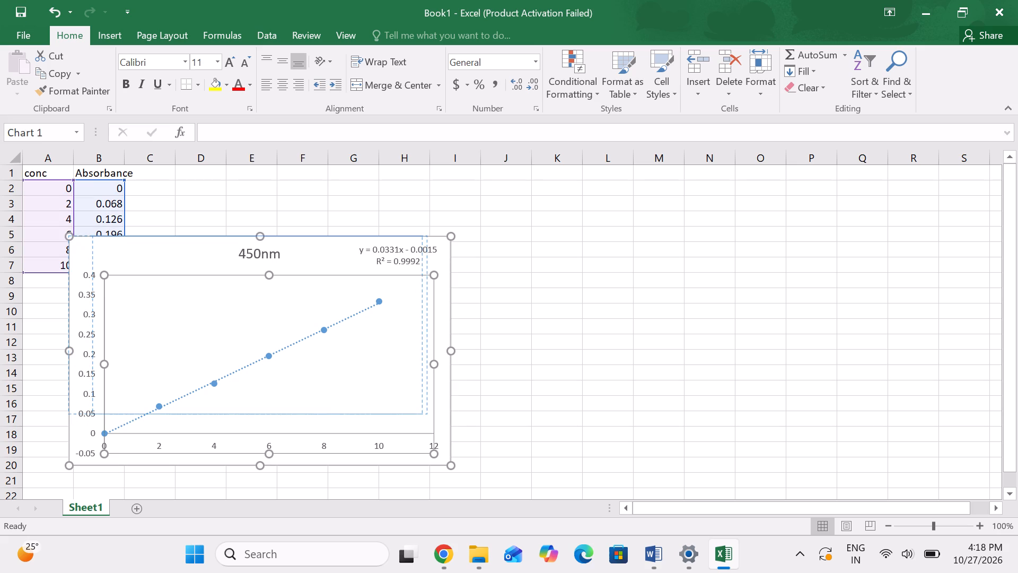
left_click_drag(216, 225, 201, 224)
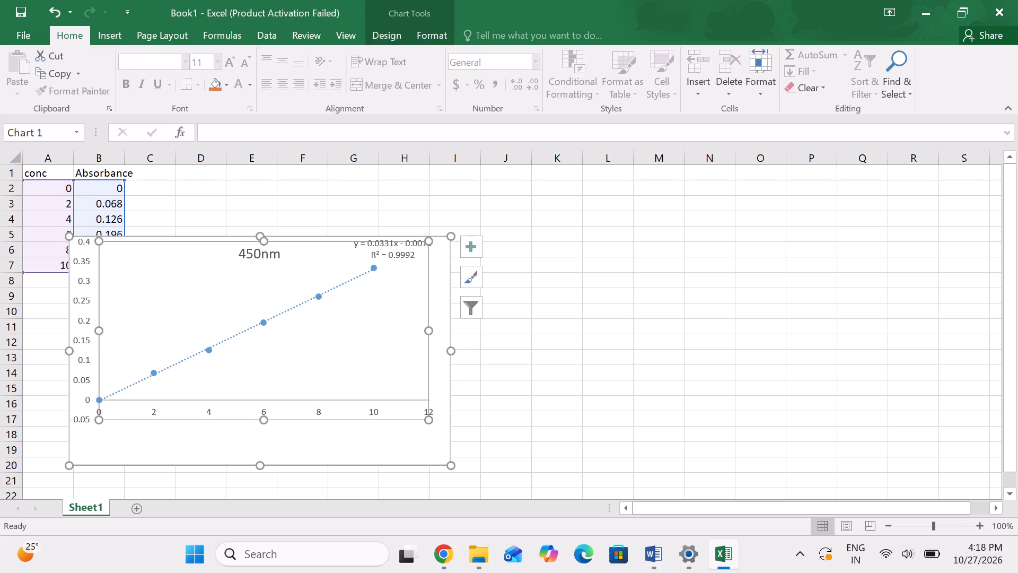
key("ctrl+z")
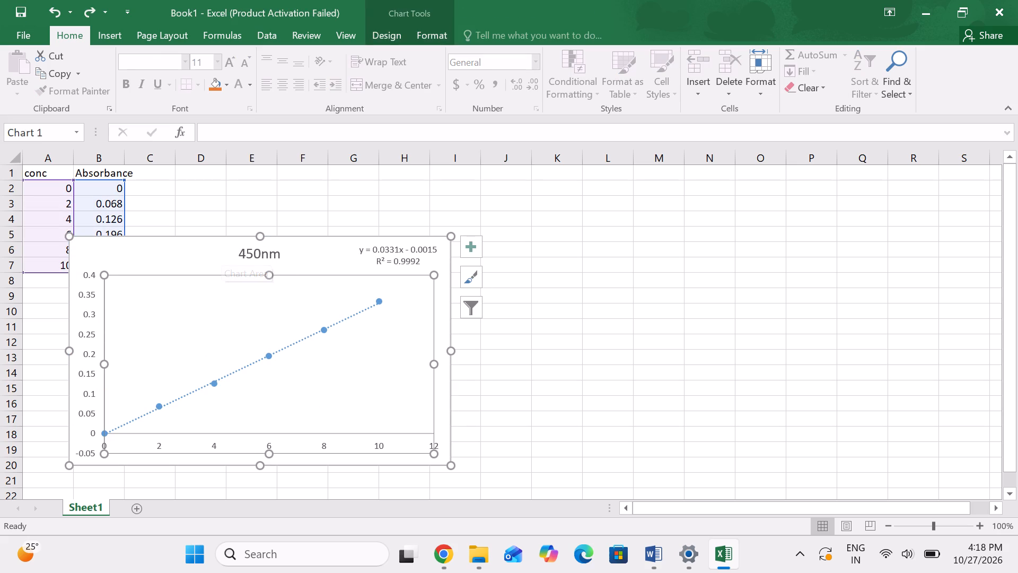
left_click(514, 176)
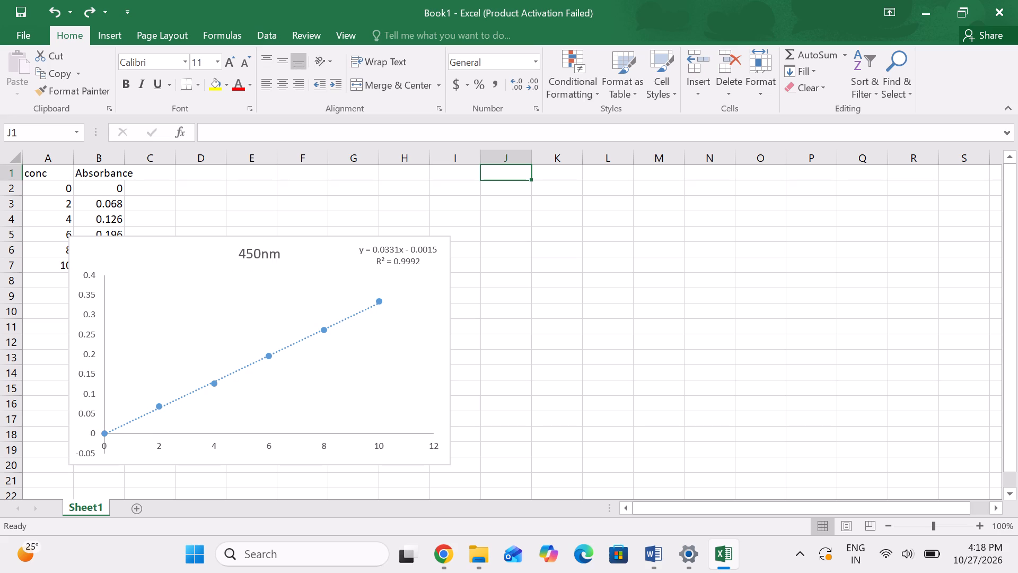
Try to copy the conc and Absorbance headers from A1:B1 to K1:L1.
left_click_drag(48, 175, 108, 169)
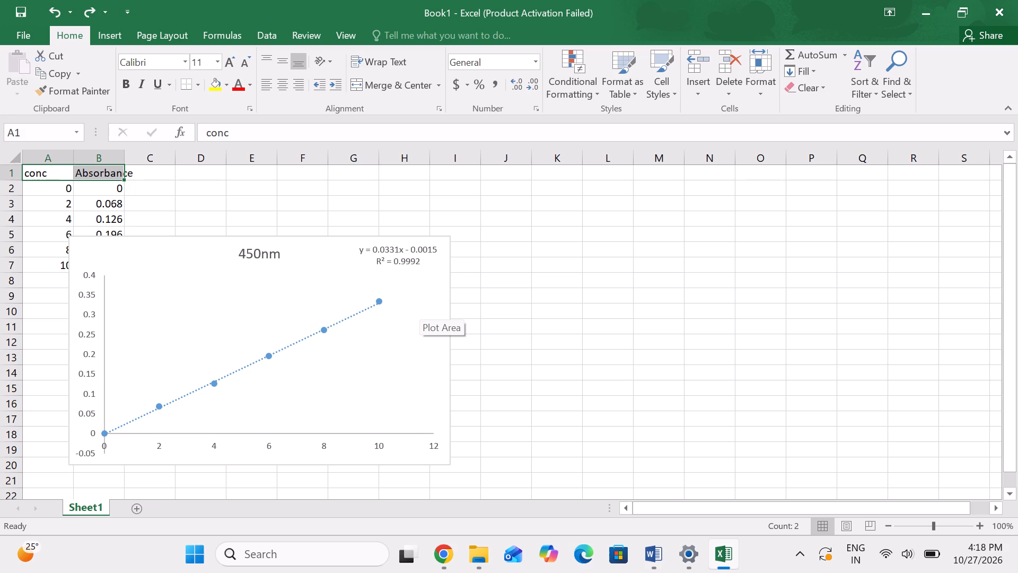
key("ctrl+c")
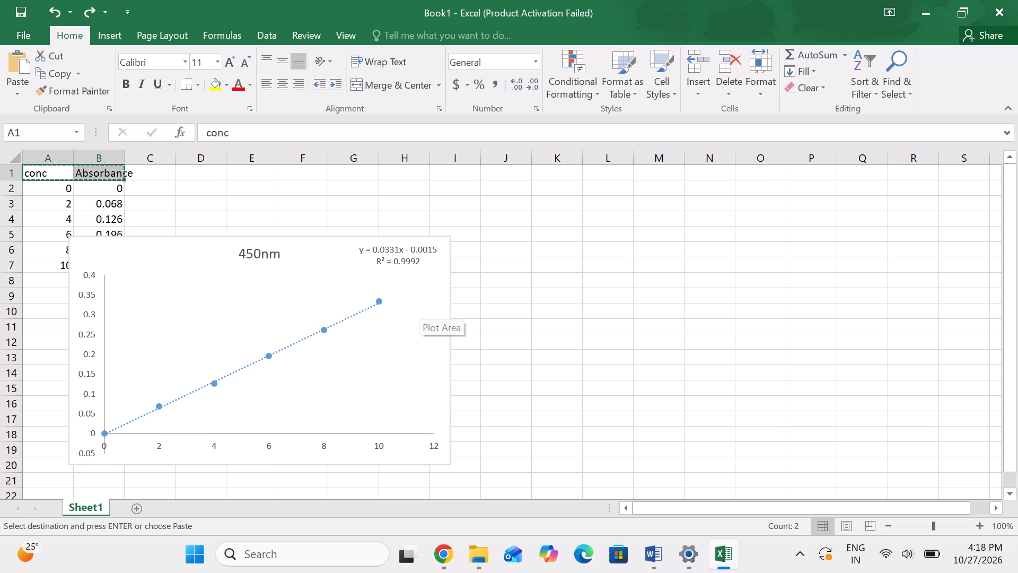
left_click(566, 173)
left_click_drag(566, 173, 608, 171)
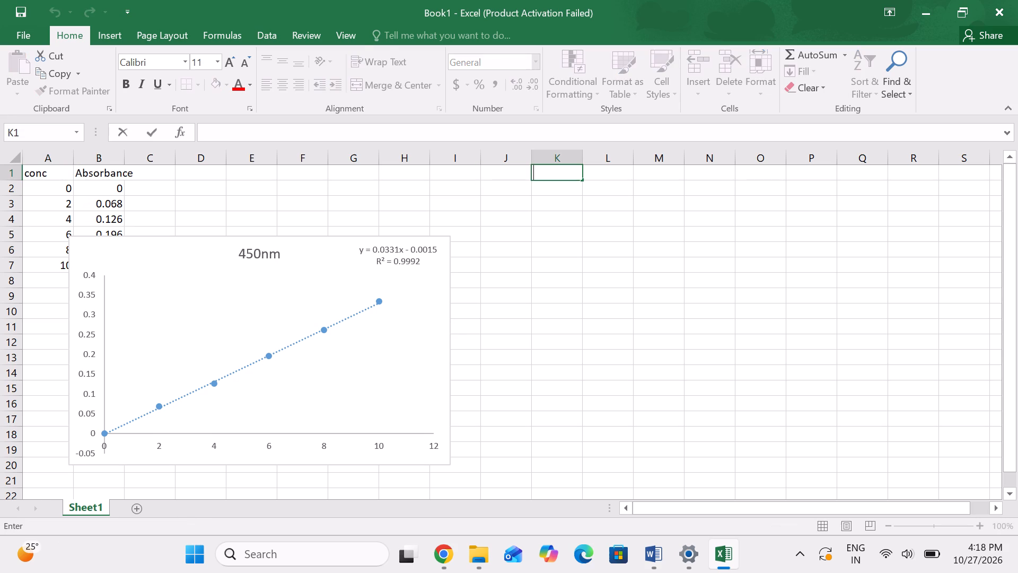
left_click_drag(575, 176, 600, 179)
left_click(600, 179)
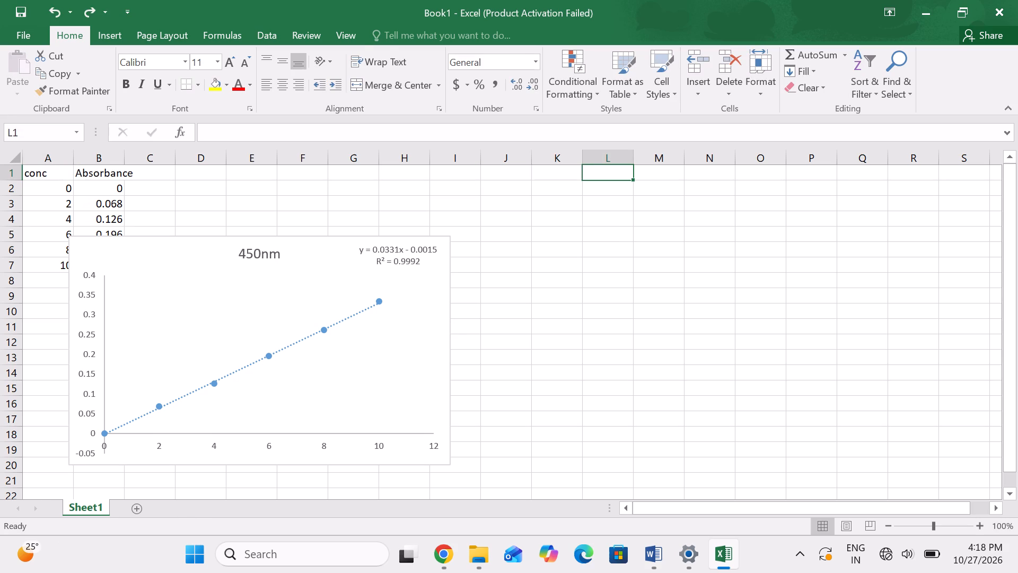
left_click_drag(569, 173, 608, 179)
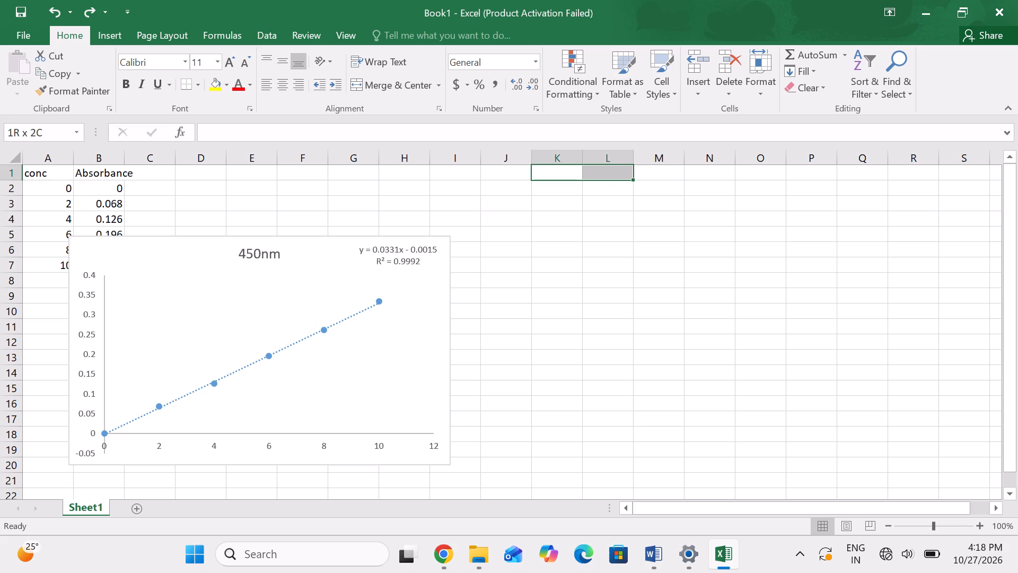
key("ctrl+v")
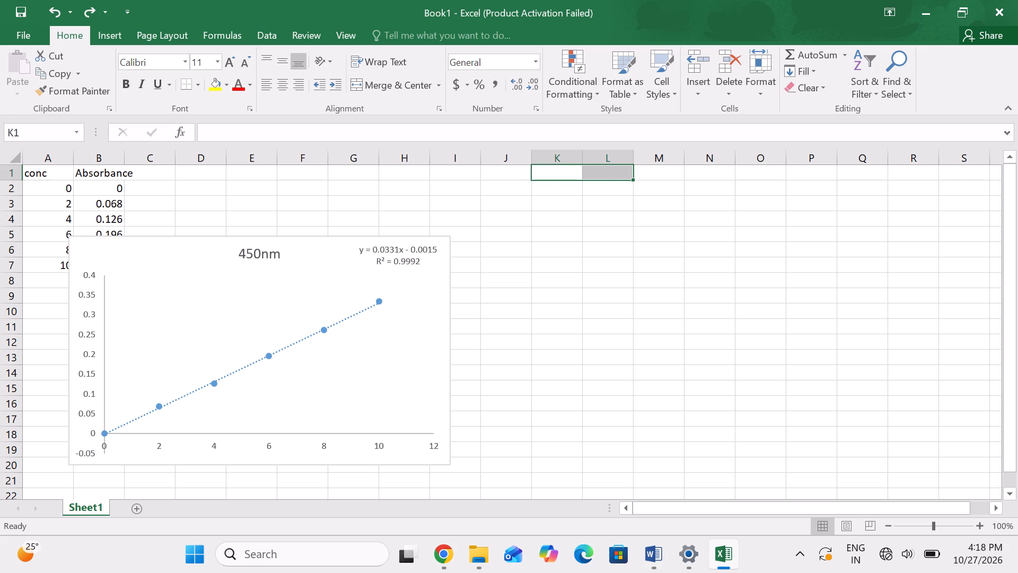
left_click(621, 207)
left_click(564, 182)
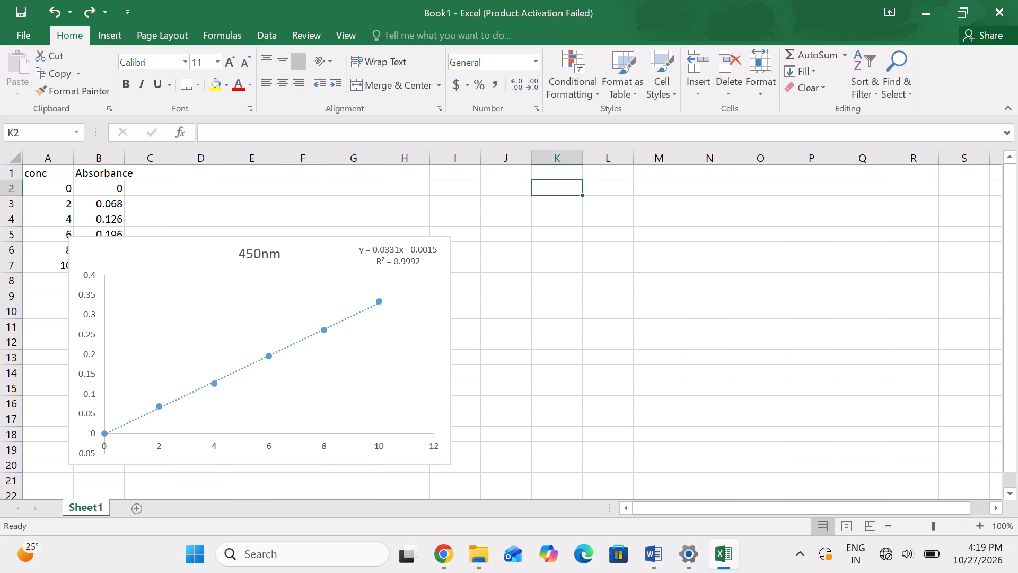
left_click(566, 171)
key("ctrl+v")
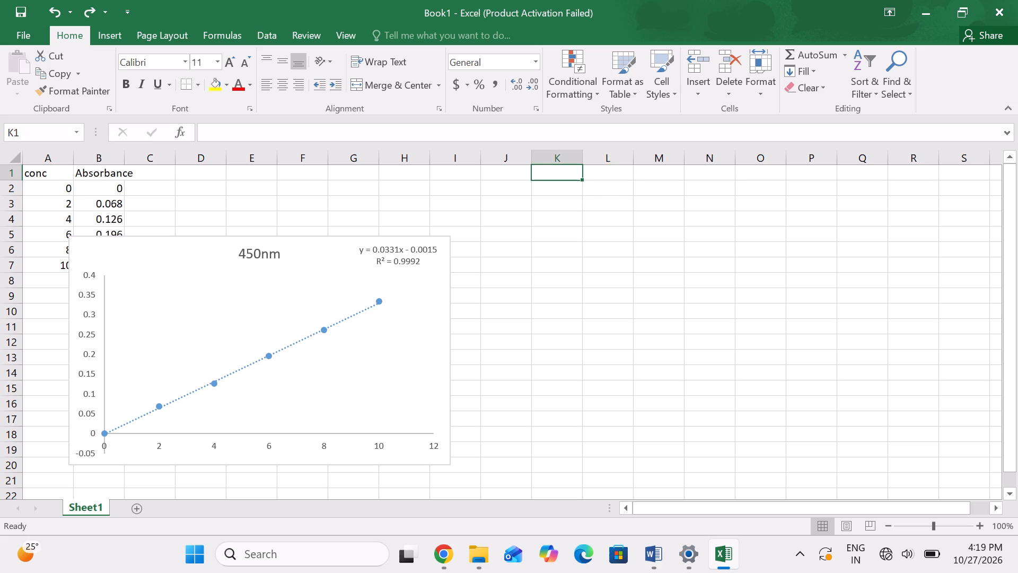
Copy the conc and Absorbance headers from A1:B1 into K1:L1 to head the second data table.
left_click_drag(56, 173, 107, 172)
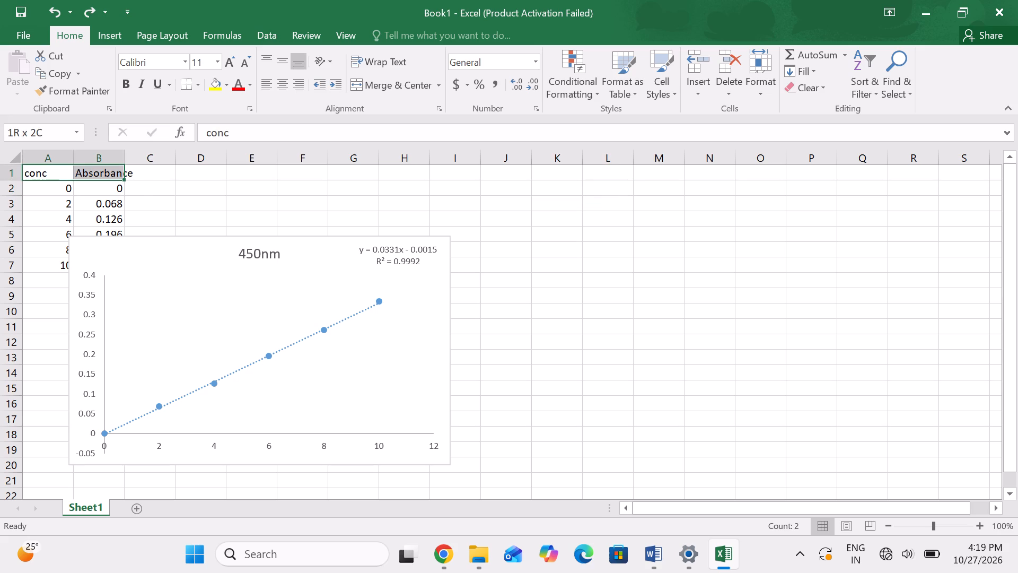
key("ctrl+c")
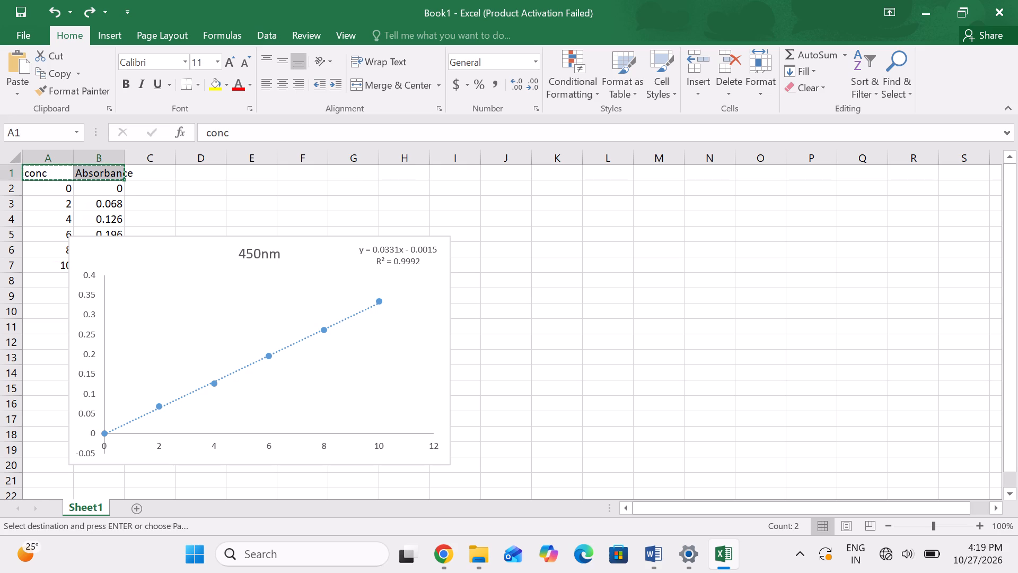
left_click_drag(560, 178, 604, 177)
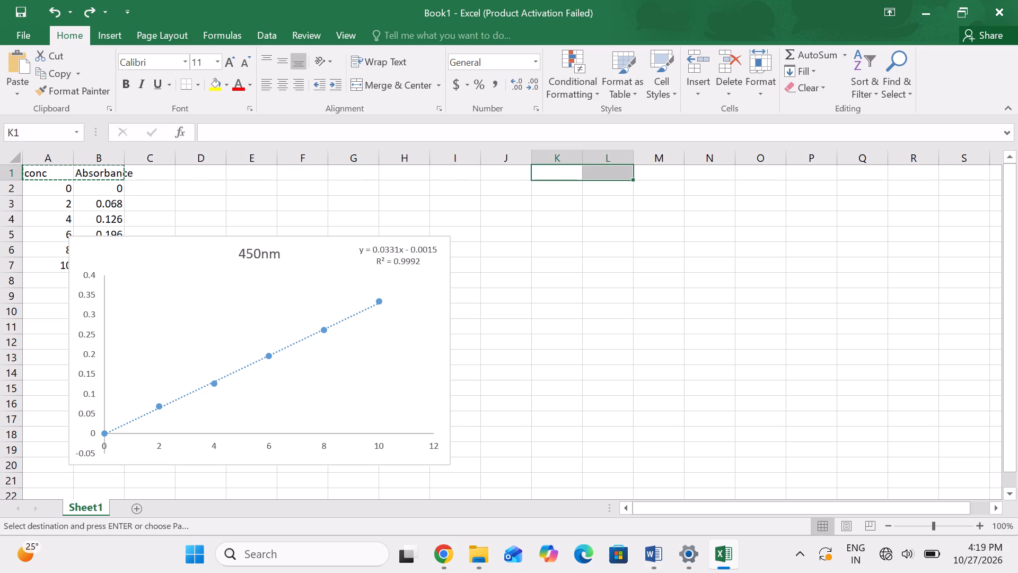
key("ctrl+v")
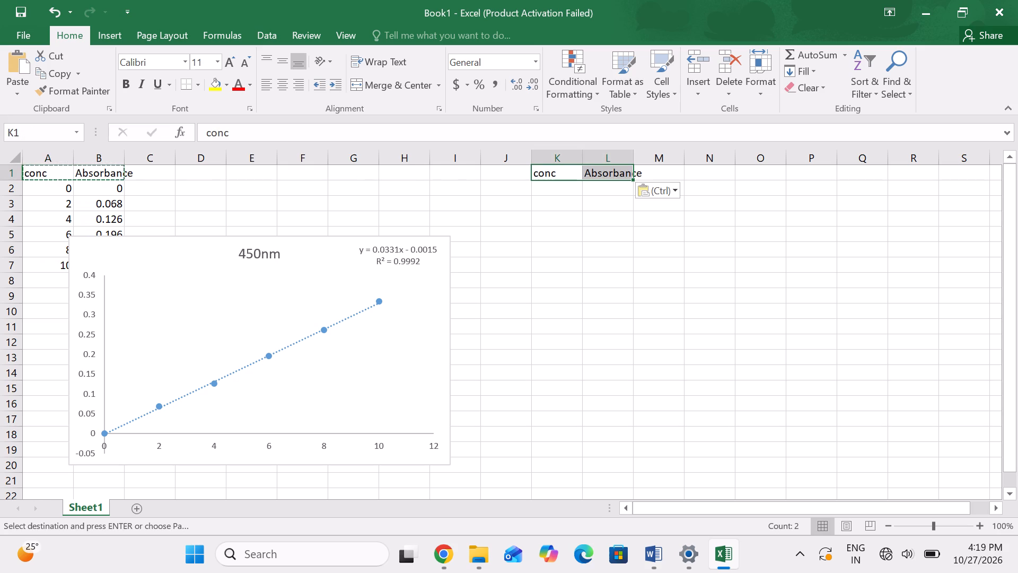
Copy the concentration values from A2:A7 into K2:K7 under the second table's conc header.
left_click(554, 189)
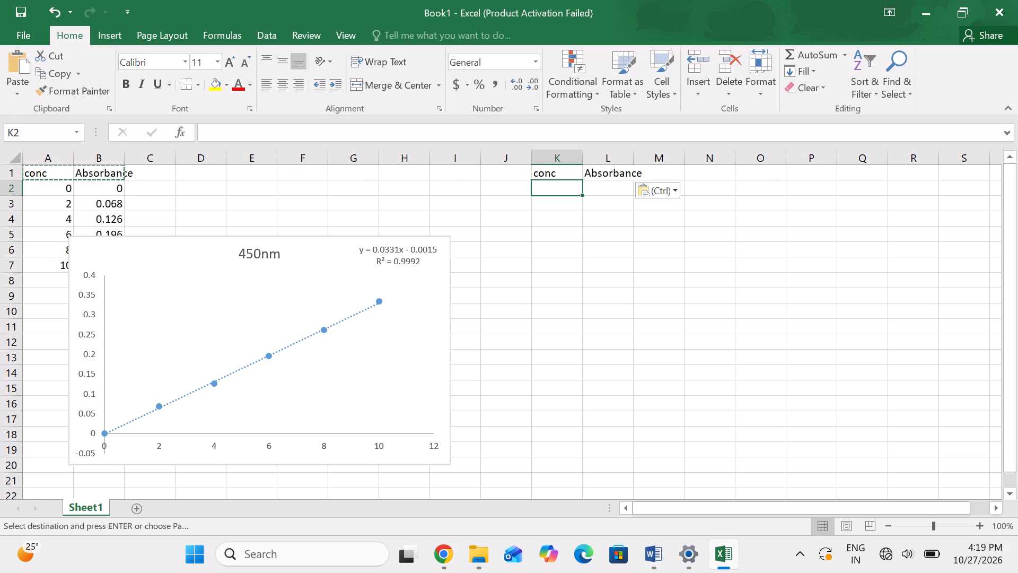
left_click_drag(65, 187, 68, 265)
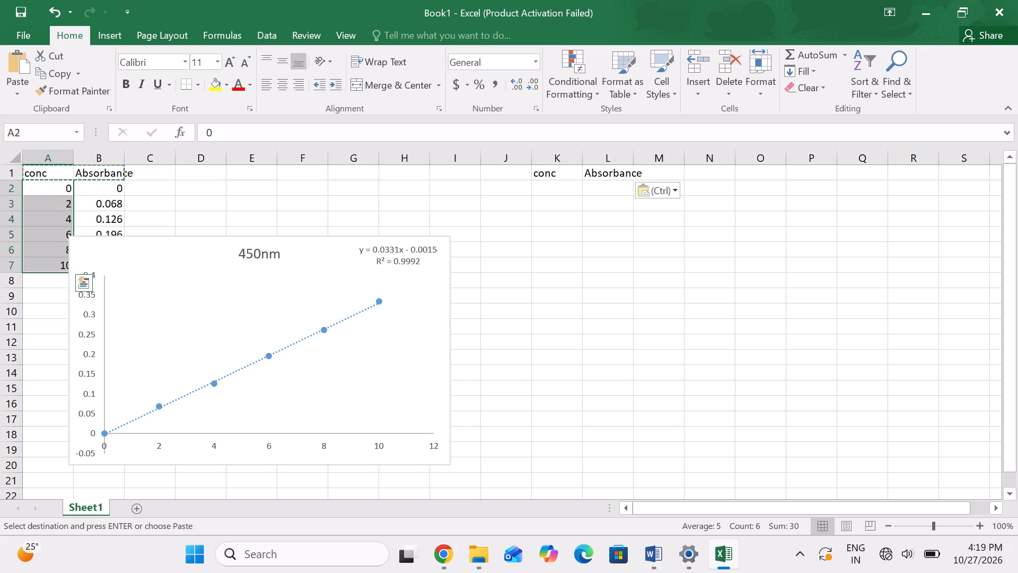
key("ctrl+c")
left_click_drag(557, 189, 557, 266)
key("ctrl+v")
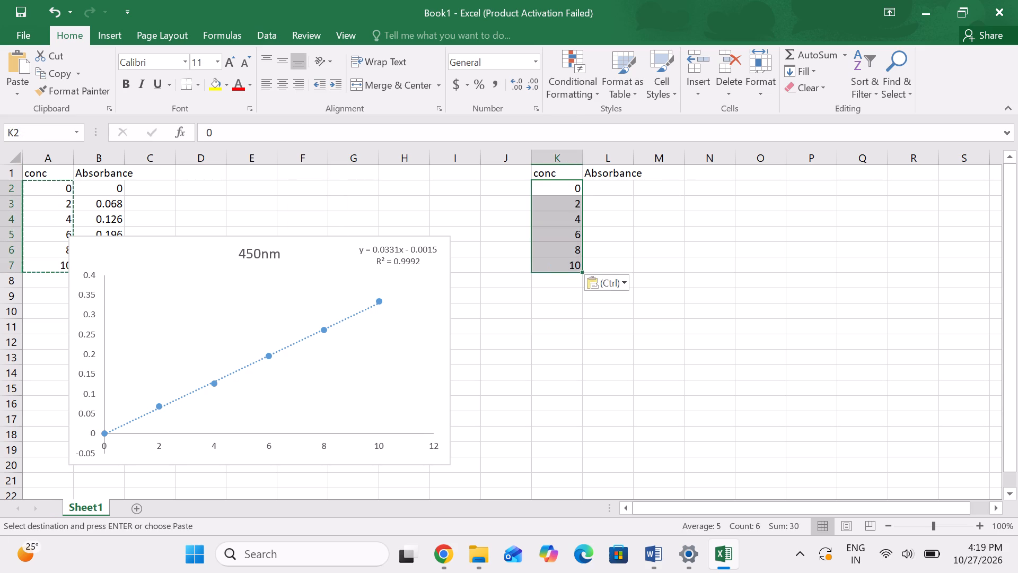
Fill the second table's Absorbance cells L2:L7 with 0, .058, .106, .167, .221 and .284.
left_click(614, 189)
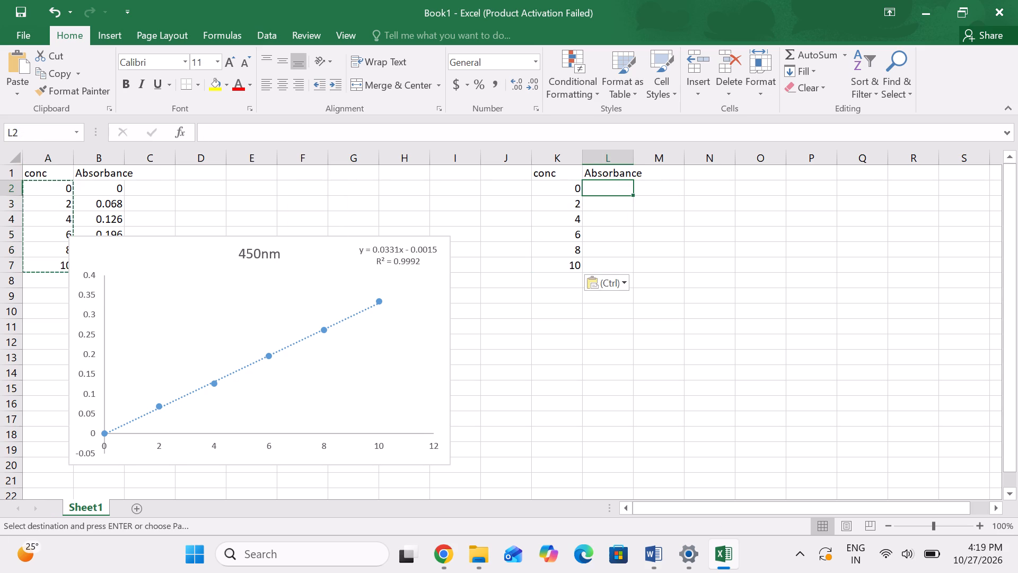
key("0")
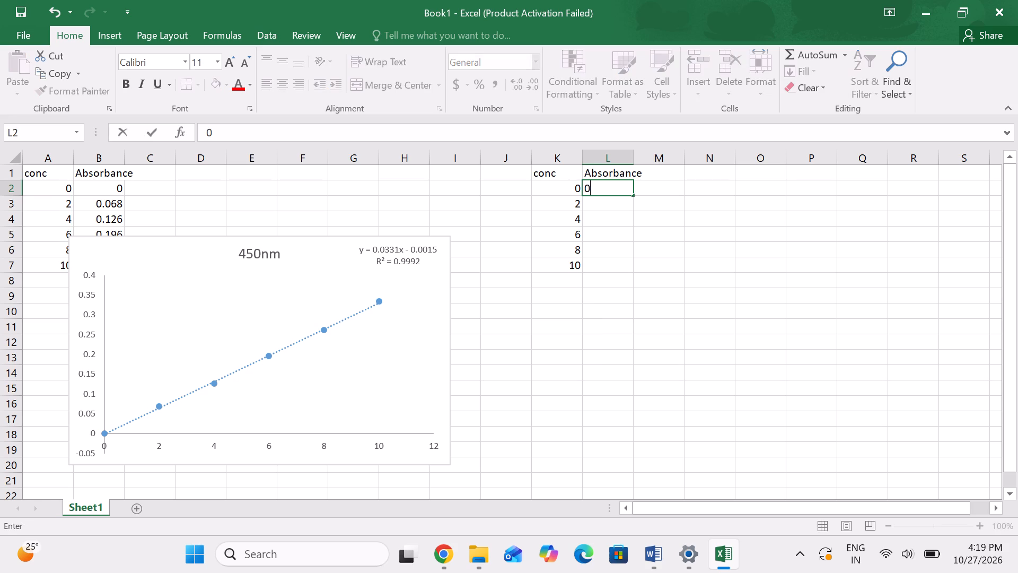
key("Return")
key("period")
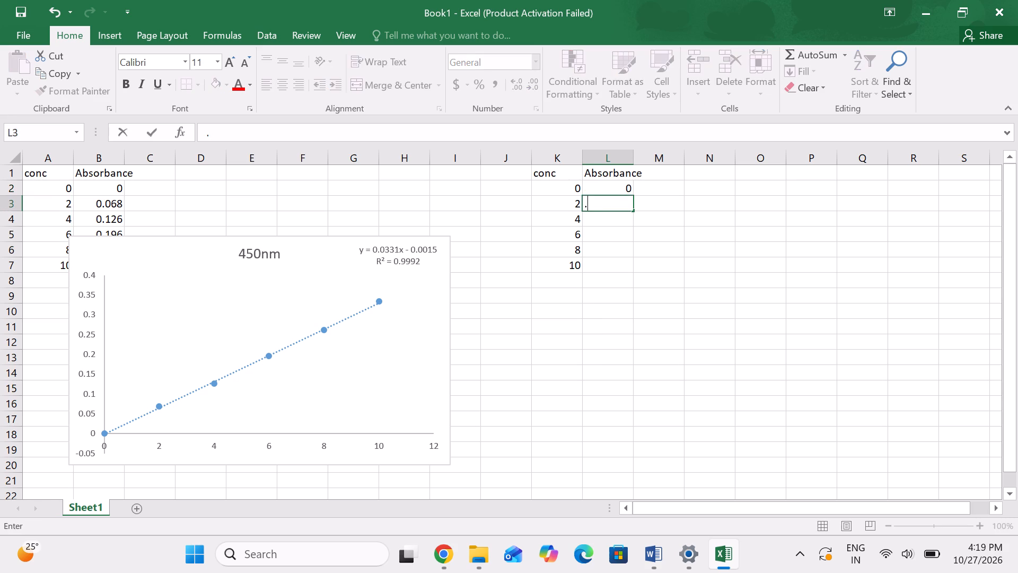
type("05")
key("8")
key("Return")
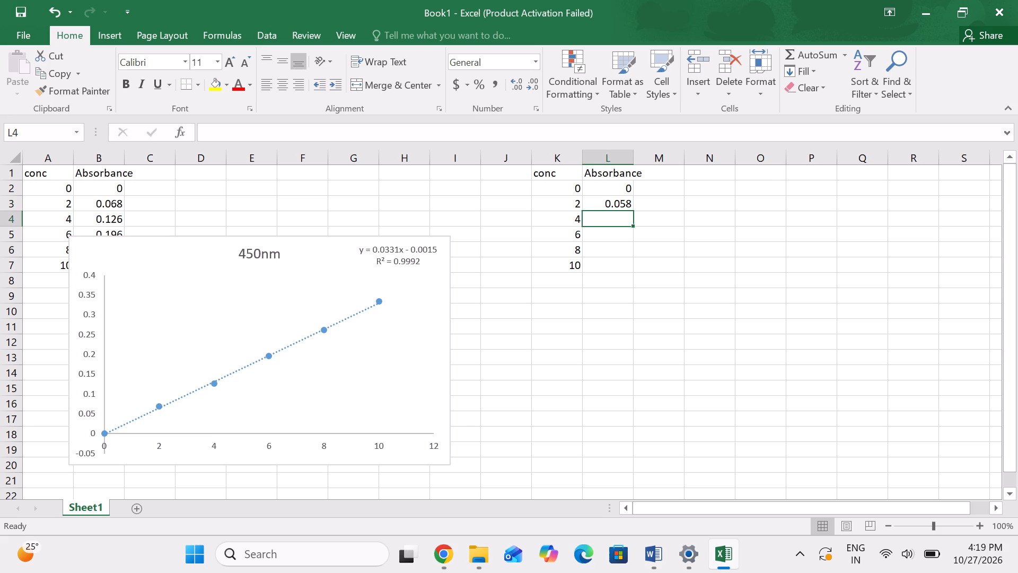
type(".1")
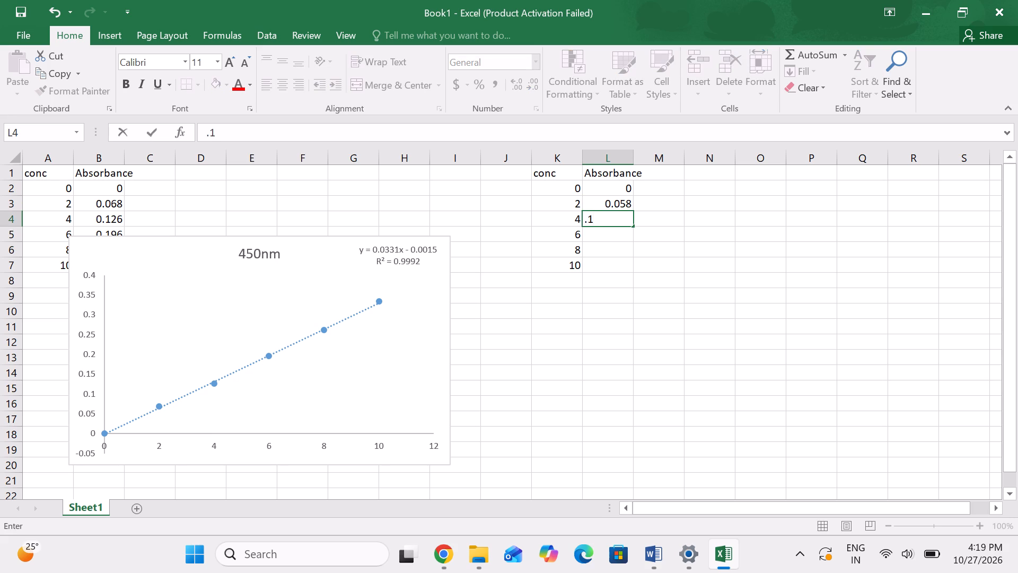
key("0")
key("6")
key("Return")
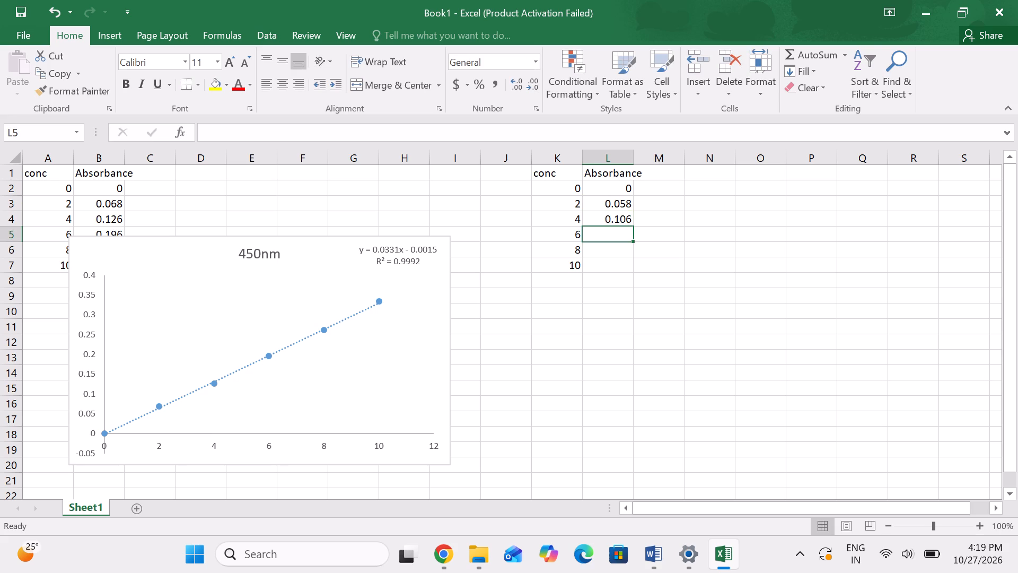
type(".1")
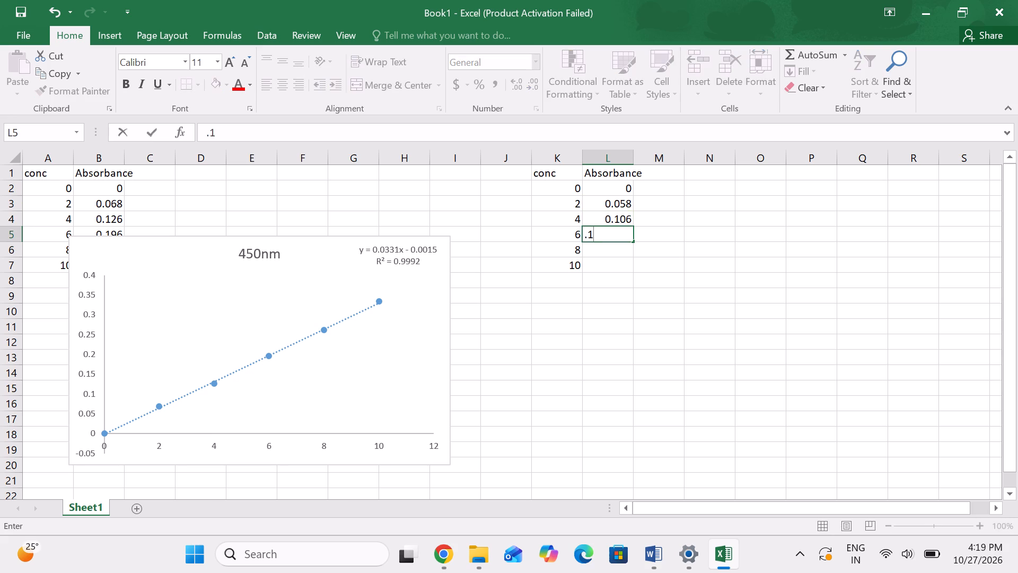
type("67")
key("Return")
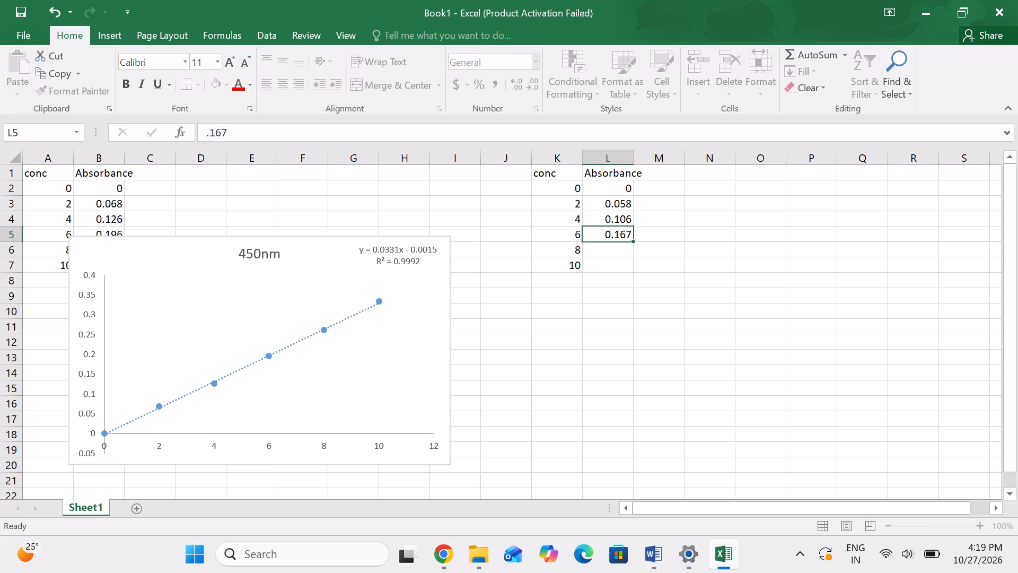
type(".221")
key("Return")
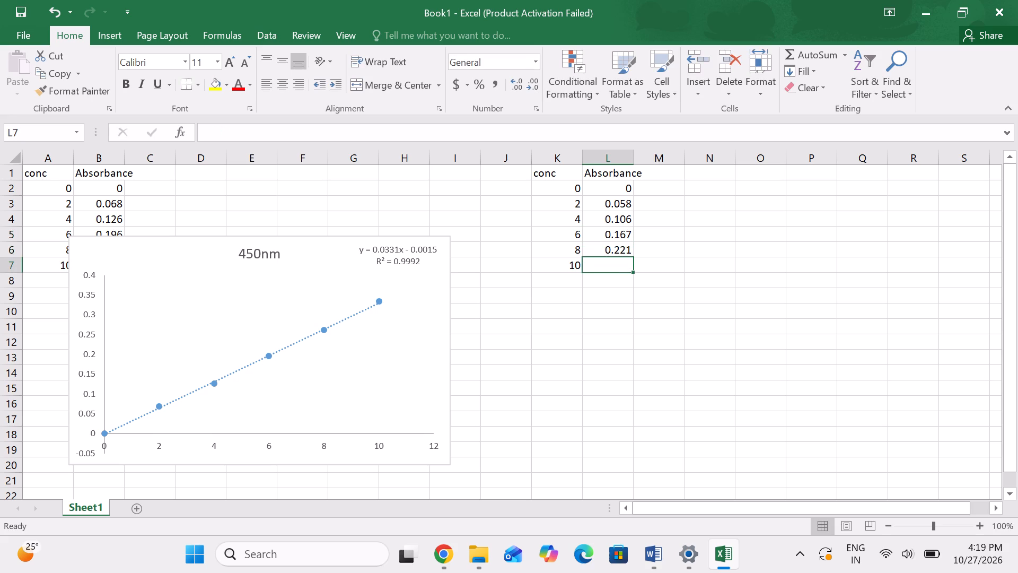
key("period")
type("284")
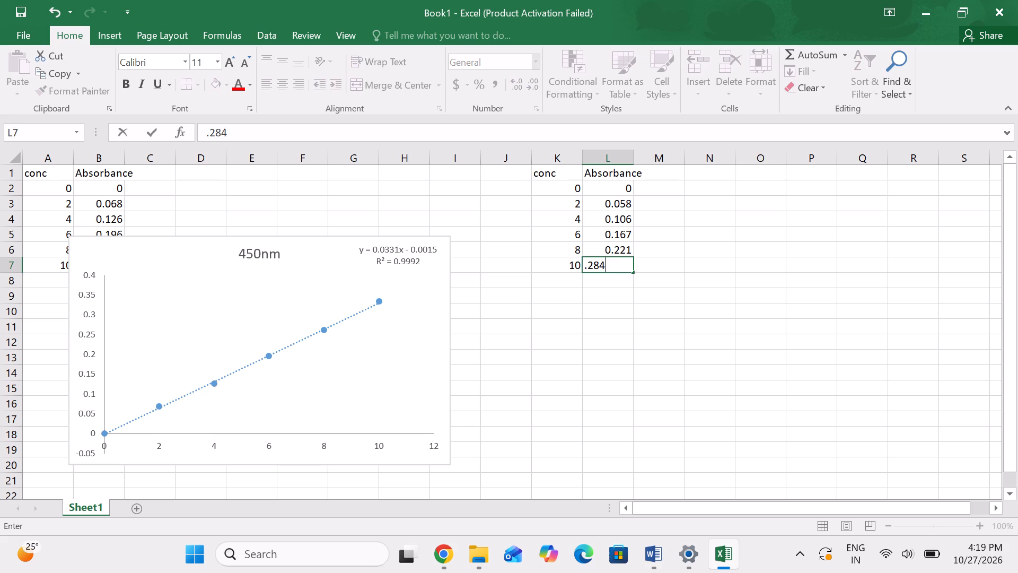
key("Return")
Insert a markers-only scatter chart from the second table's data in K2:L7.
left_click_drag(567, 189, 620, 263)
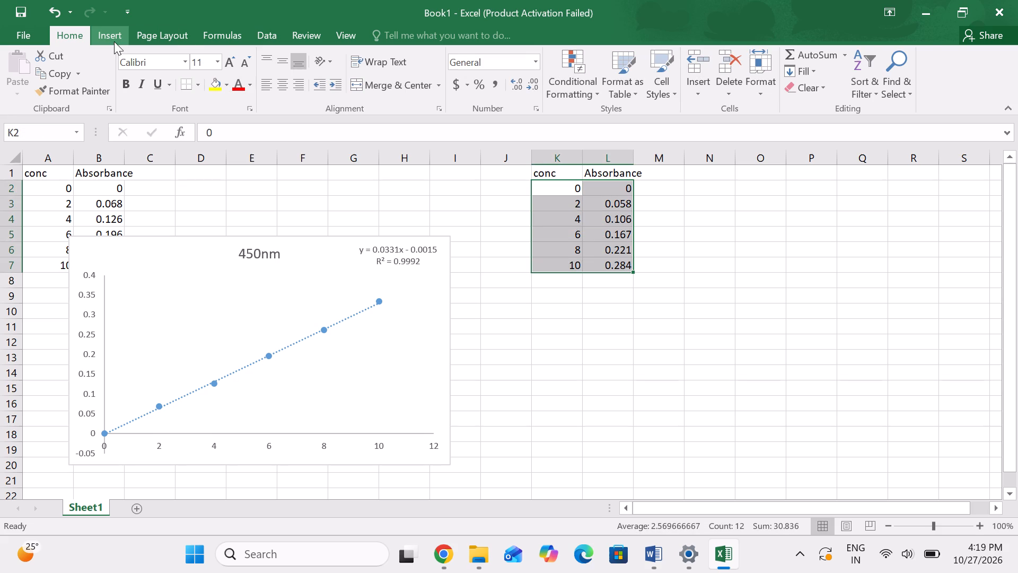
left_click(114, 41)
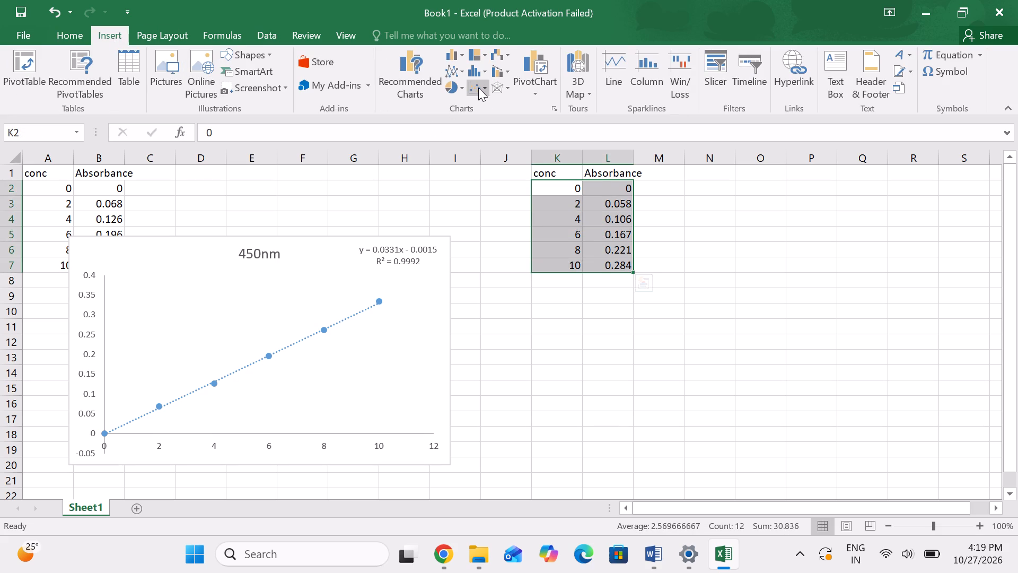
left_click(478, 88)
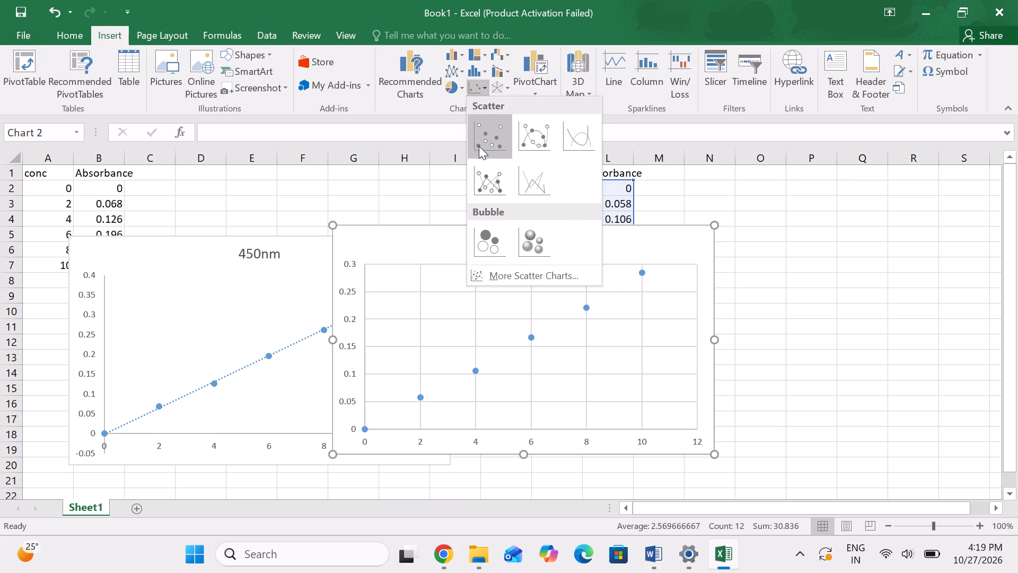
left_click(479, 146)
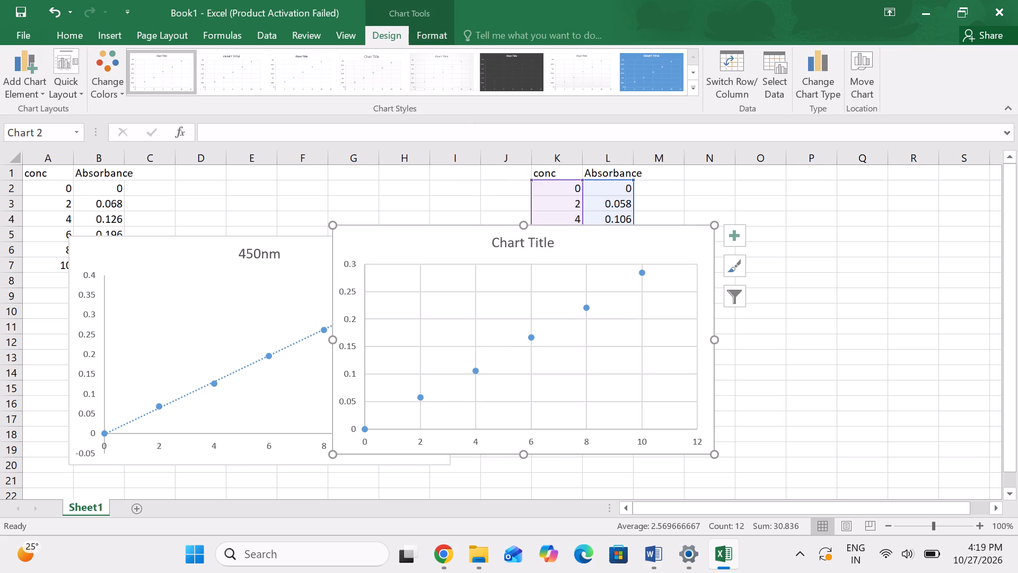
Add a trendline to the new scatter chart and remove its gridlines.
left_click(738, 241)
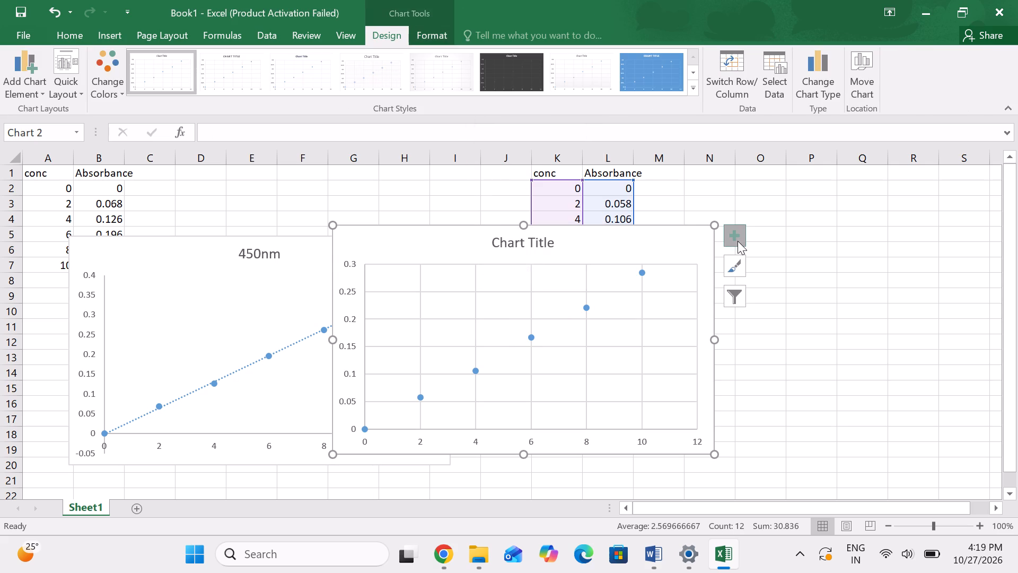
left_click(765, 357)
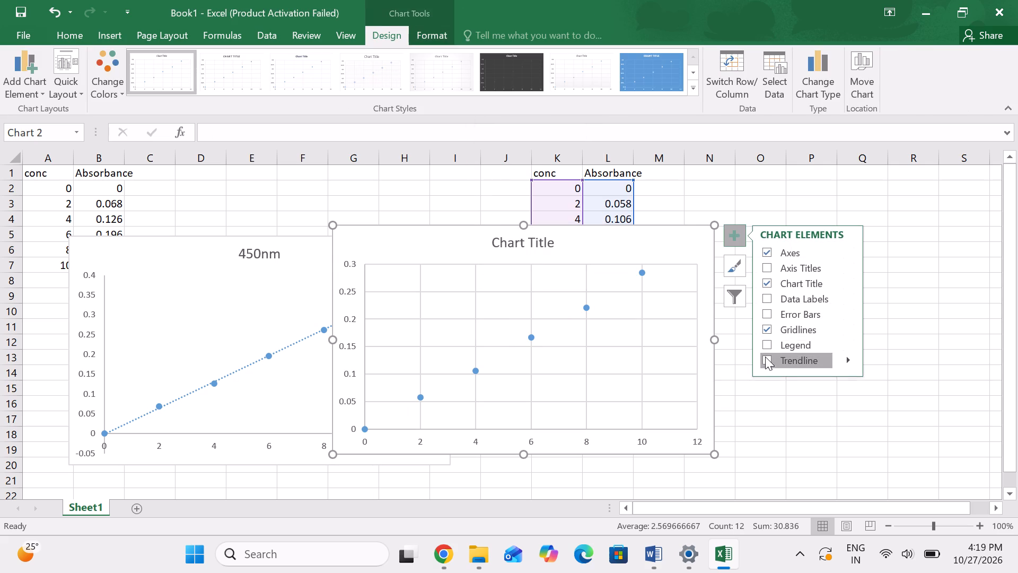
left_click(767, 328)
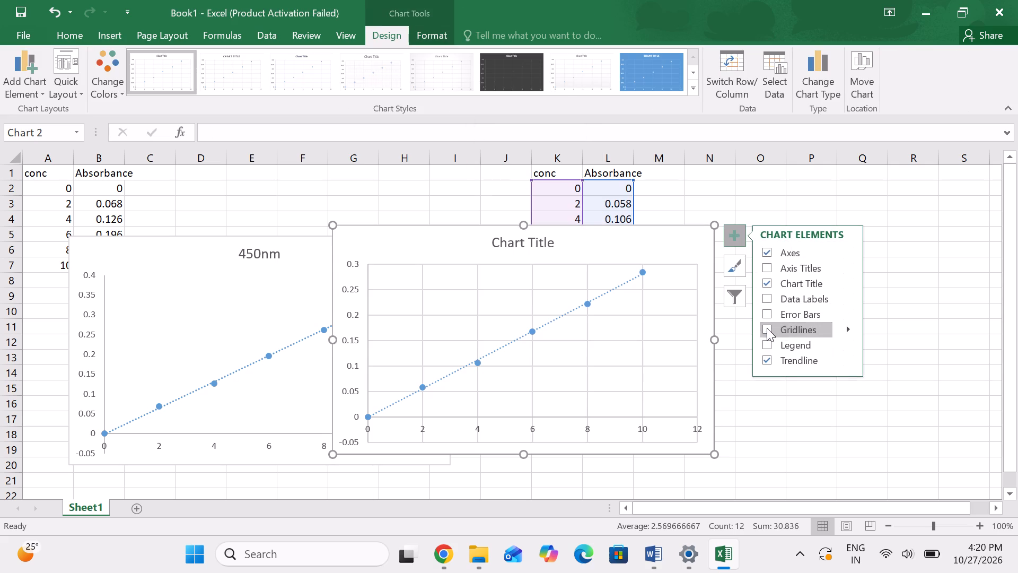
Display the linear trendline's equation and R-squared value on the second table's scatter chart.
left_click(849, 355)
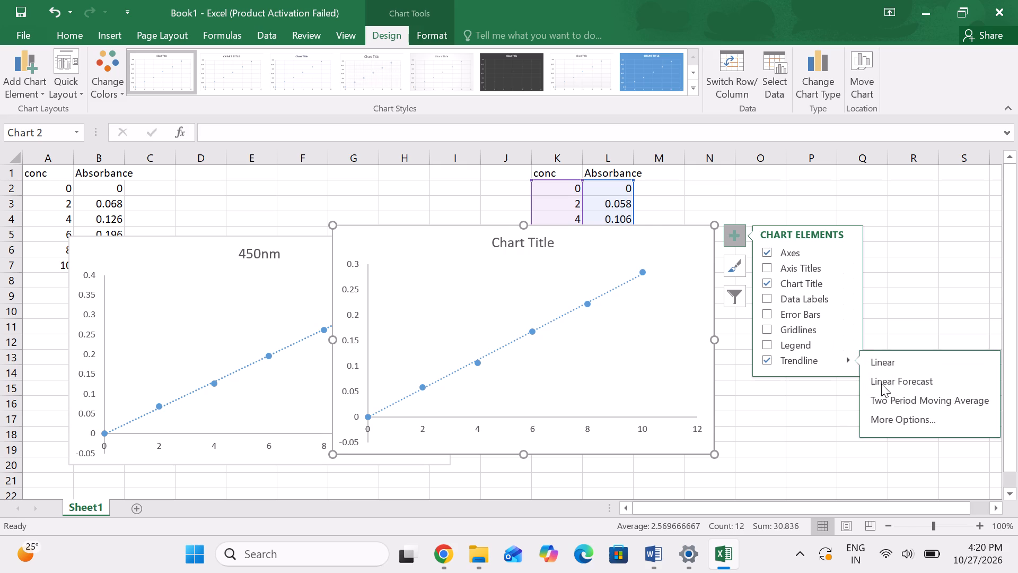
left_click(889, 423)
scroll(888, 381, "down", 4)
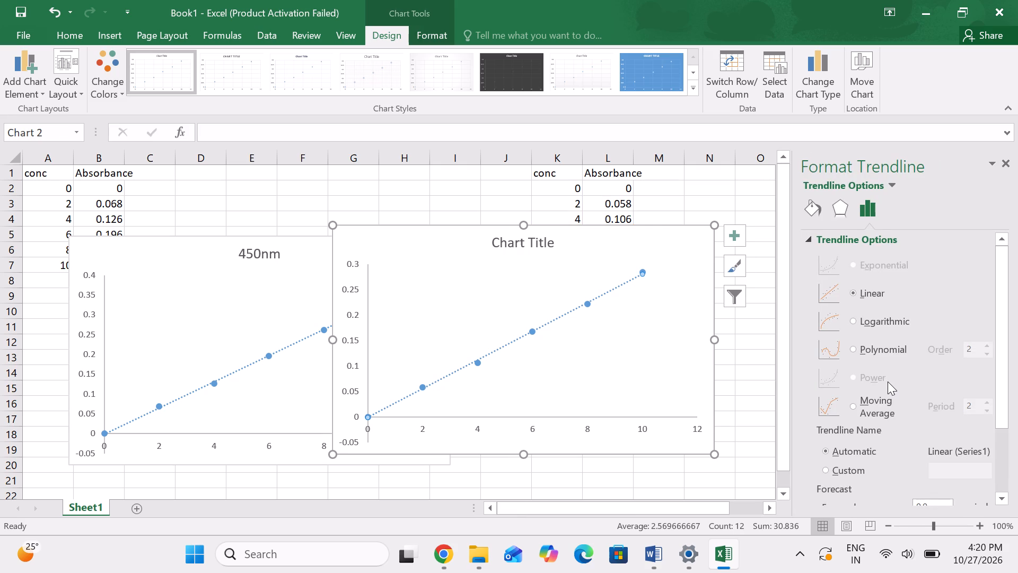
scroll(888, 381, "down", 20)
scroll(888, 381, "down", 20)
scroll(888, 381, "down", 20)
scroll(881, 352, "down", 9)
scroll(907, 458, "down", 7)
left_click_drag(1002, 411, 1017, 482)
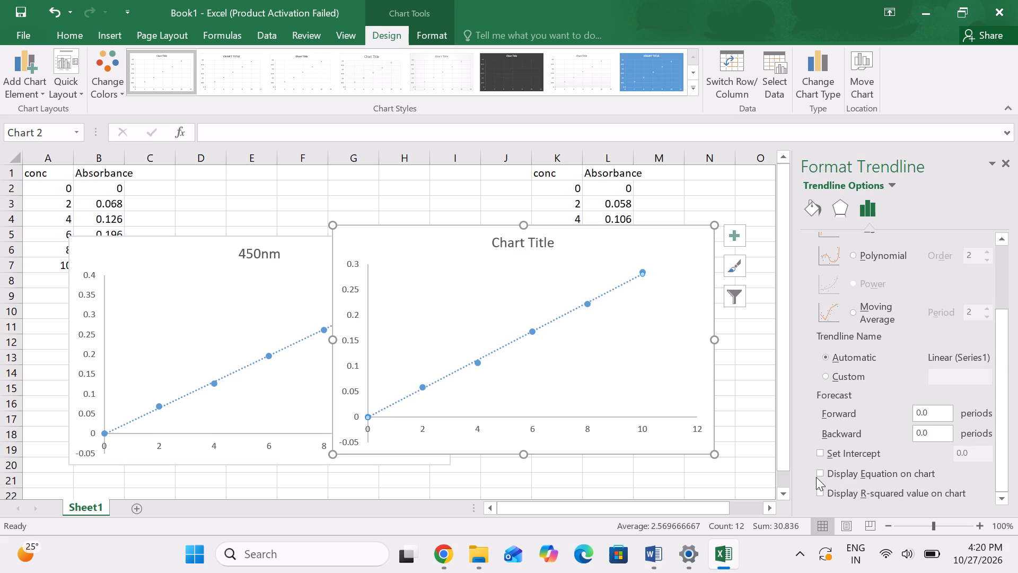
left_click(820, 475)
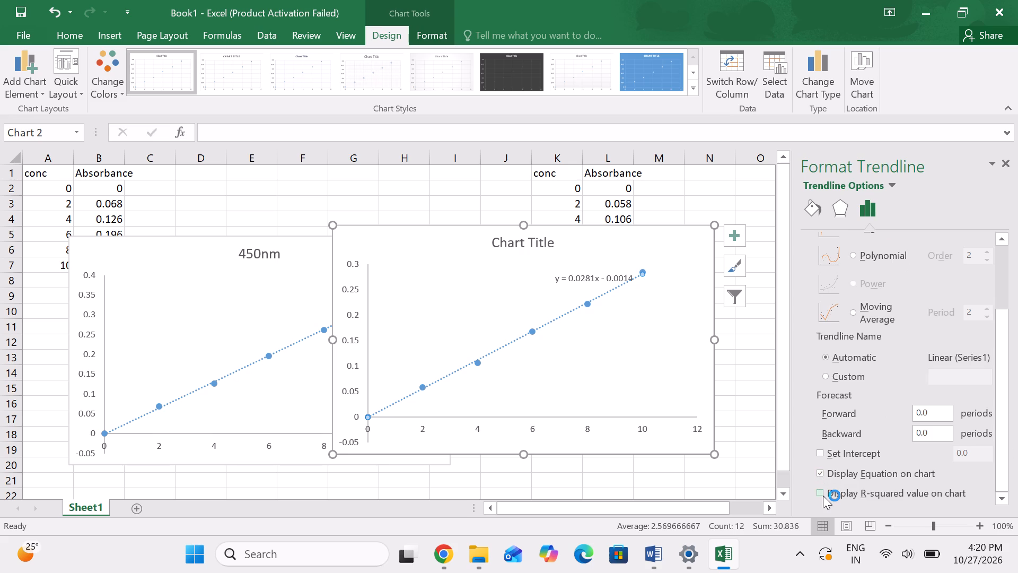
left_click(823, 496)
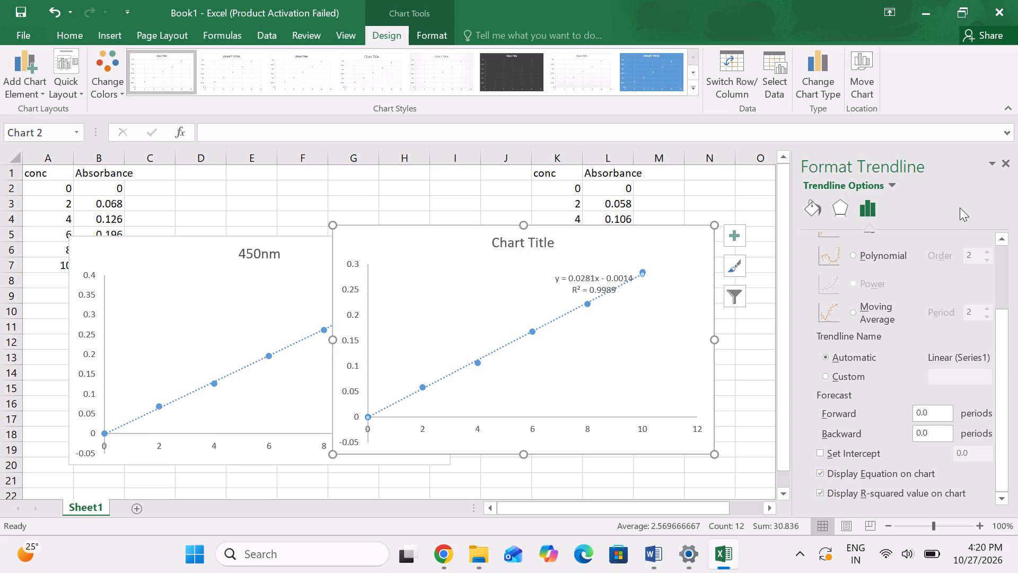
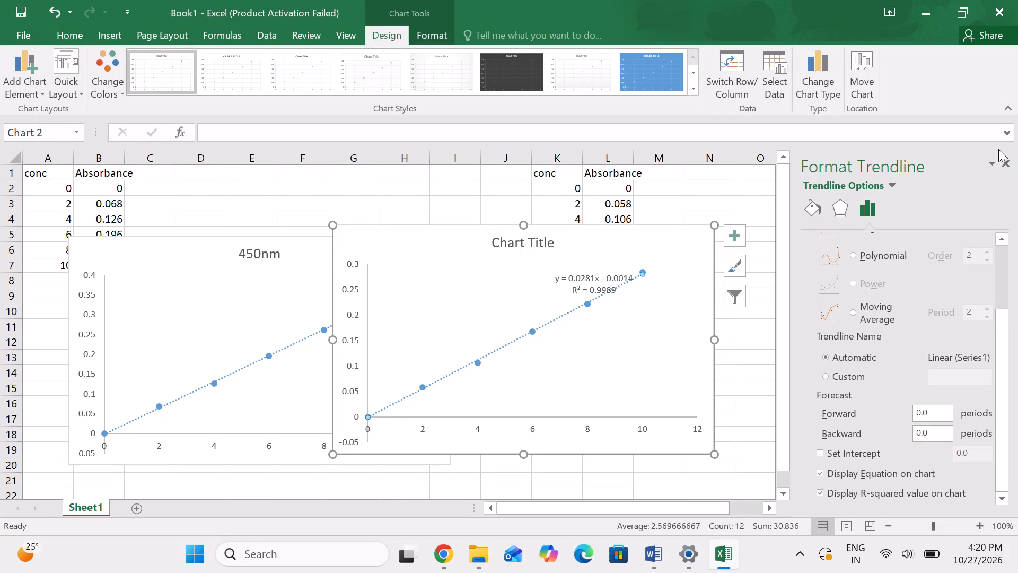
Move the trendline equation and R-squared label off the trendline to the blank area right of the chart title.
left_click(1008, 162)
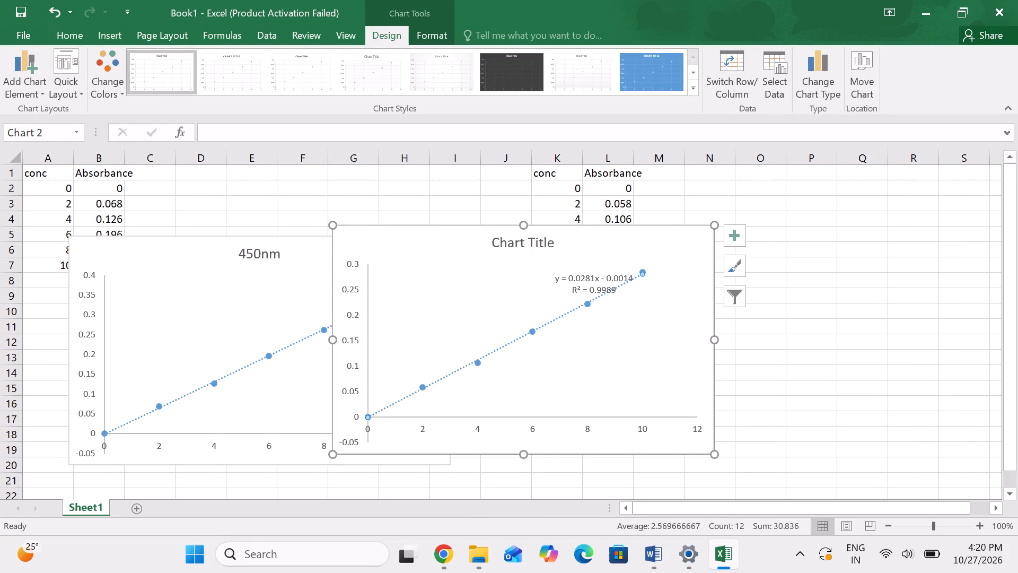
left_click_drag(609, 280, 663, 239)
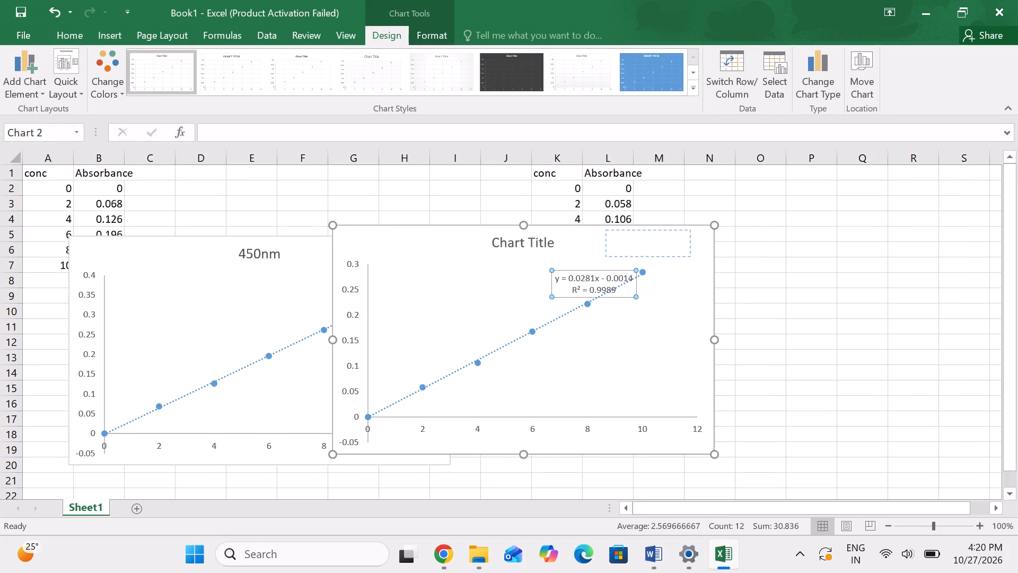
left_click_drag(663, 239, 672, 241)
Title the second table's scatter chart 375nm.
left_click(546, 240)
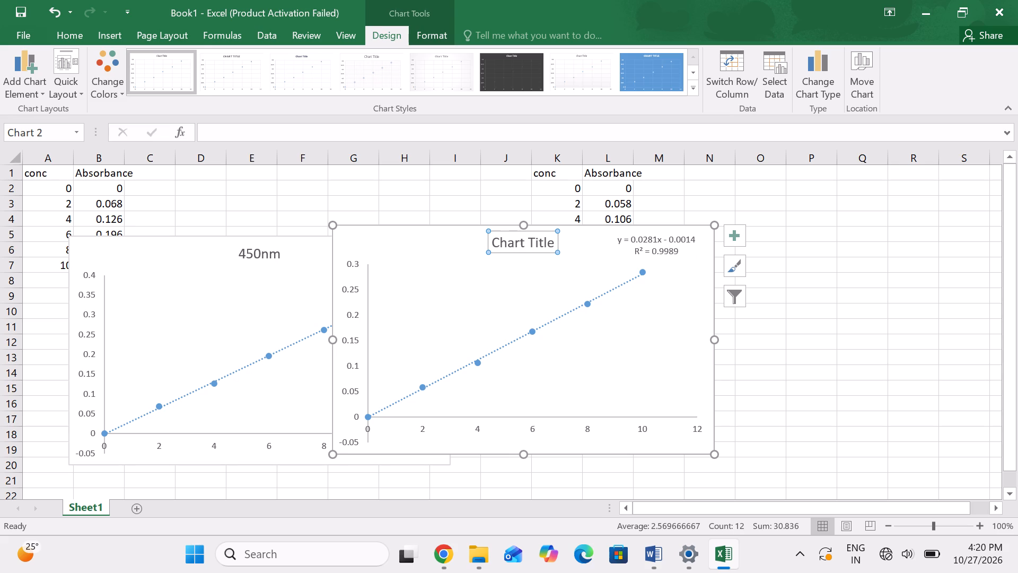
key("3")
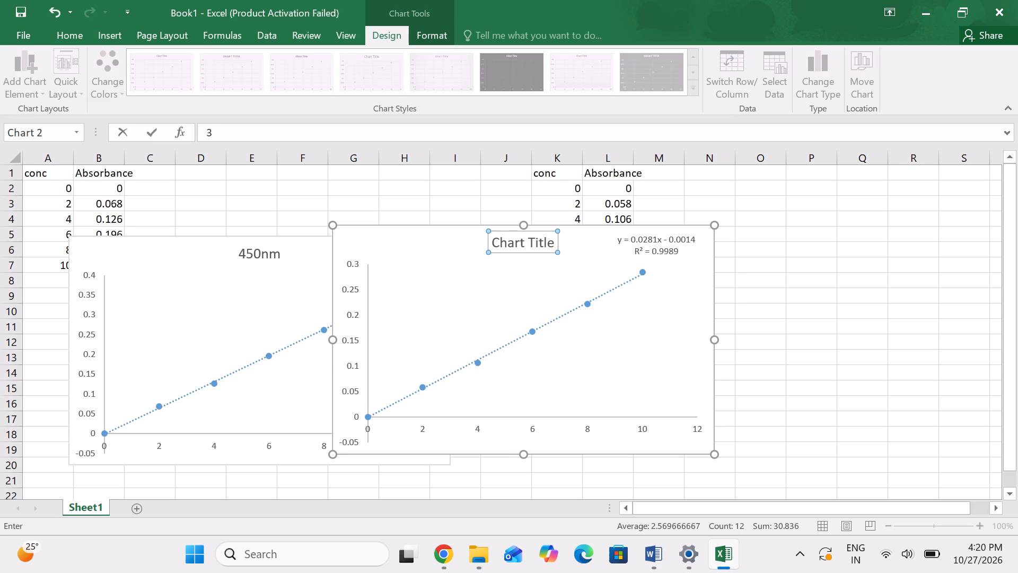
left_click(552, 242)
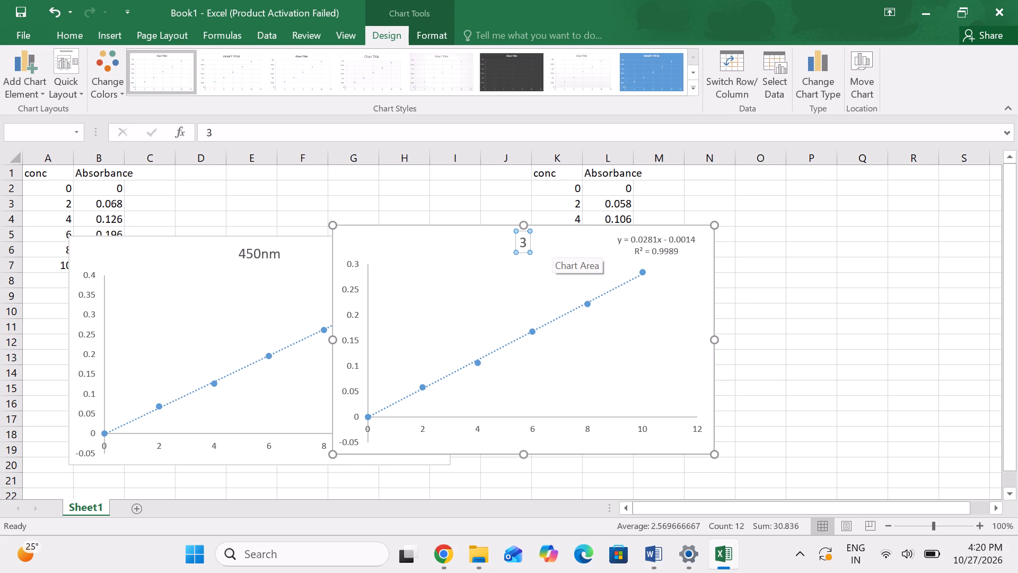
type("75")
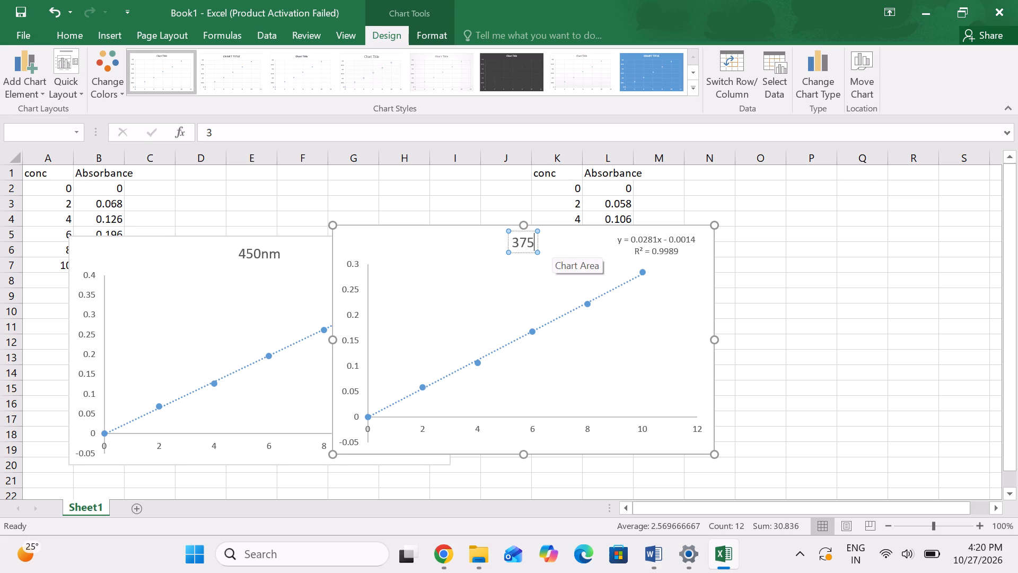
type("nm")
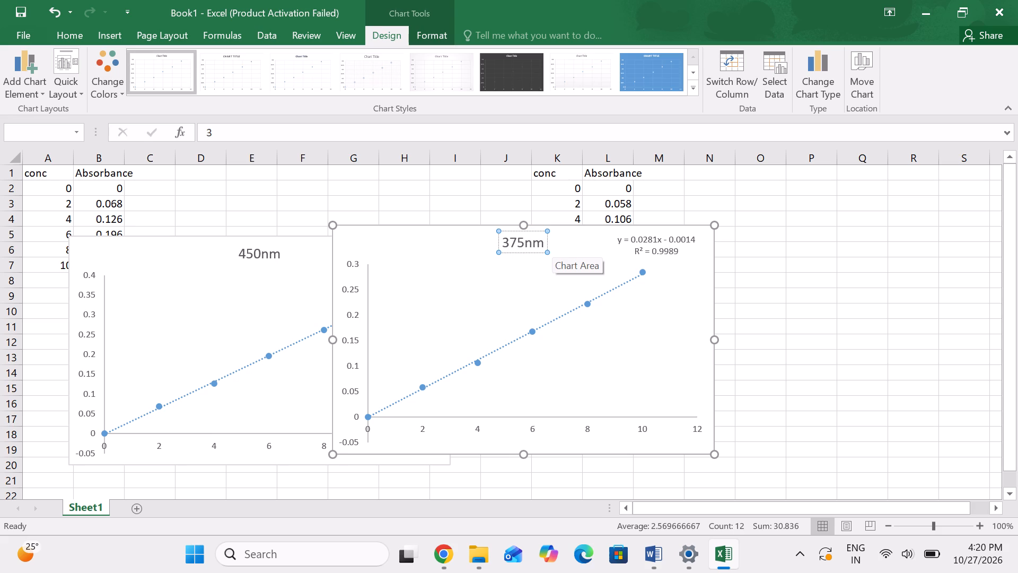
left_click(736, 197)
Move the 375nm chart away from the 450nm chart so that the two no longer overlap.
left_click_drag(459, 237, 513, 237)
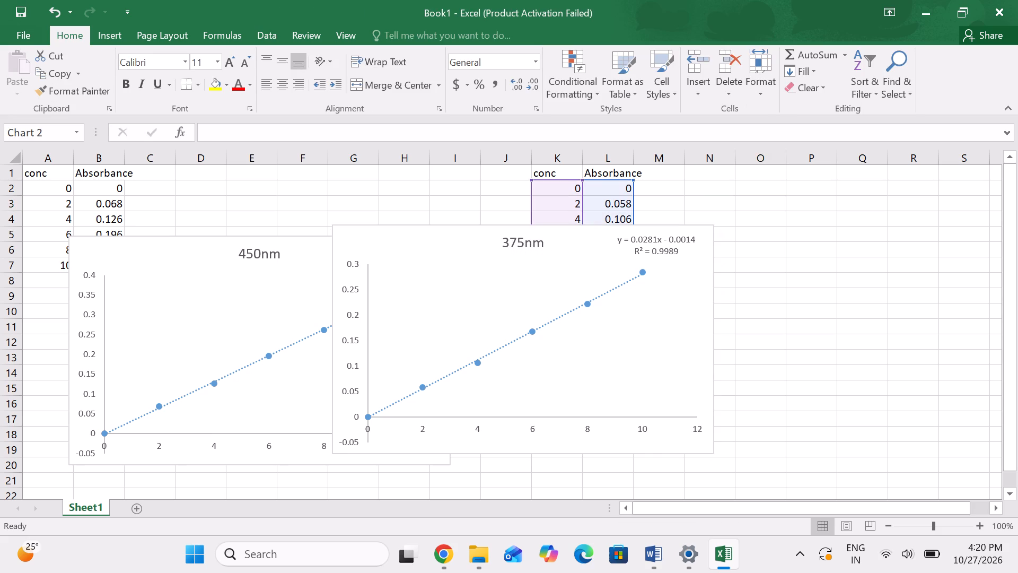
left_click_drag(513, 237, 703, 263)
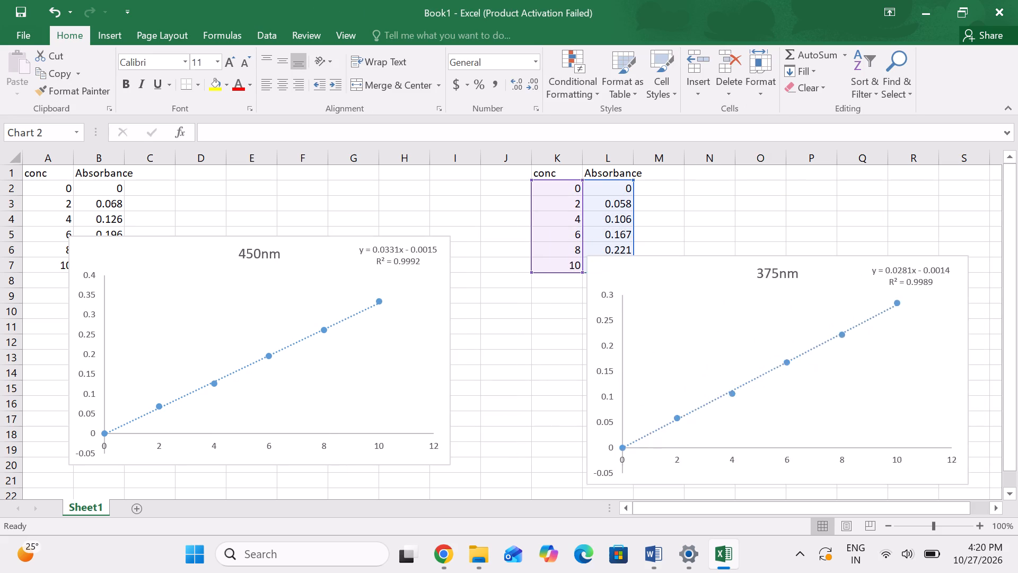
left_click_drag(703, 263, 692, 243)
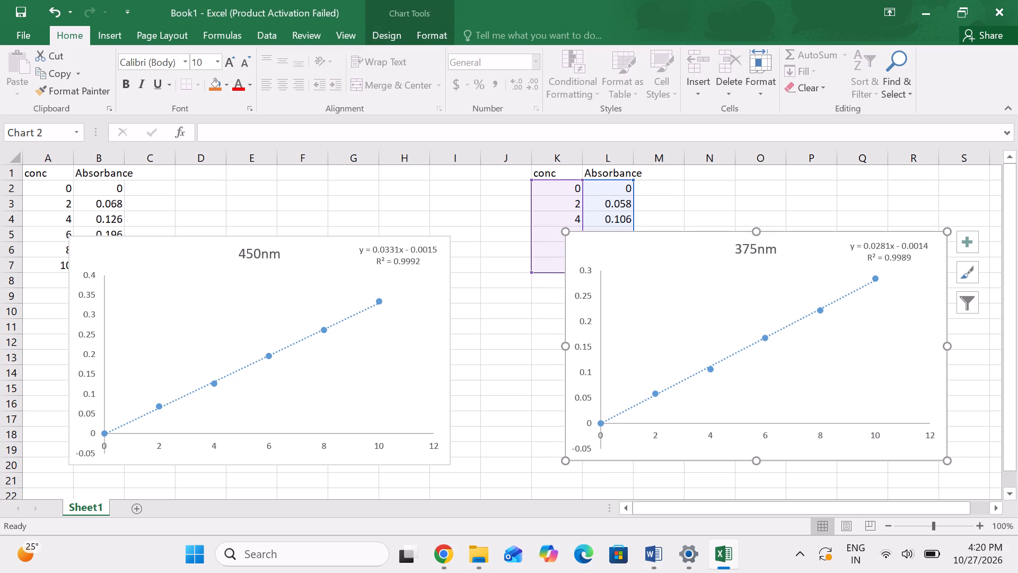
Place the 375nm chart beside the second table, starting around column N, so that K1:L7 is uncovered.
left_click(932, 528)
left_click_drag(928, 528, 909, 528)
key("Left")
key("Left")
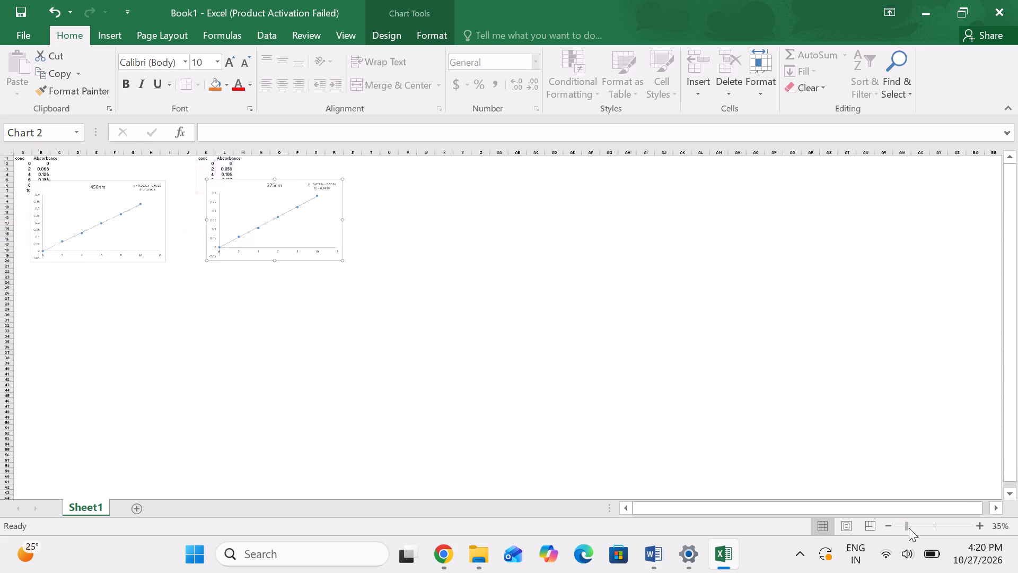
left_click_drag(909, 528, 921, 528)
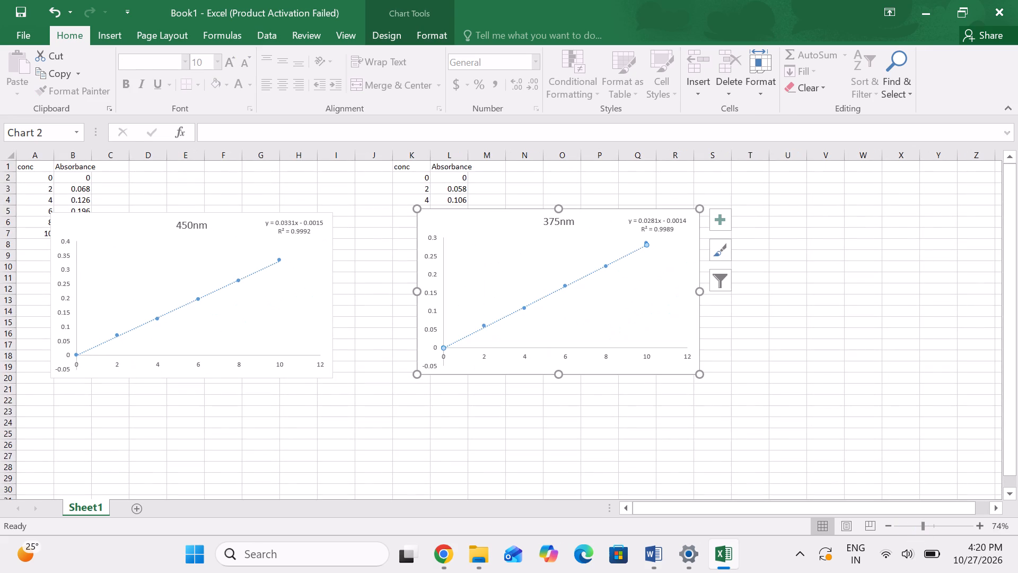
left_click_drag(625, 305, 809, 284)
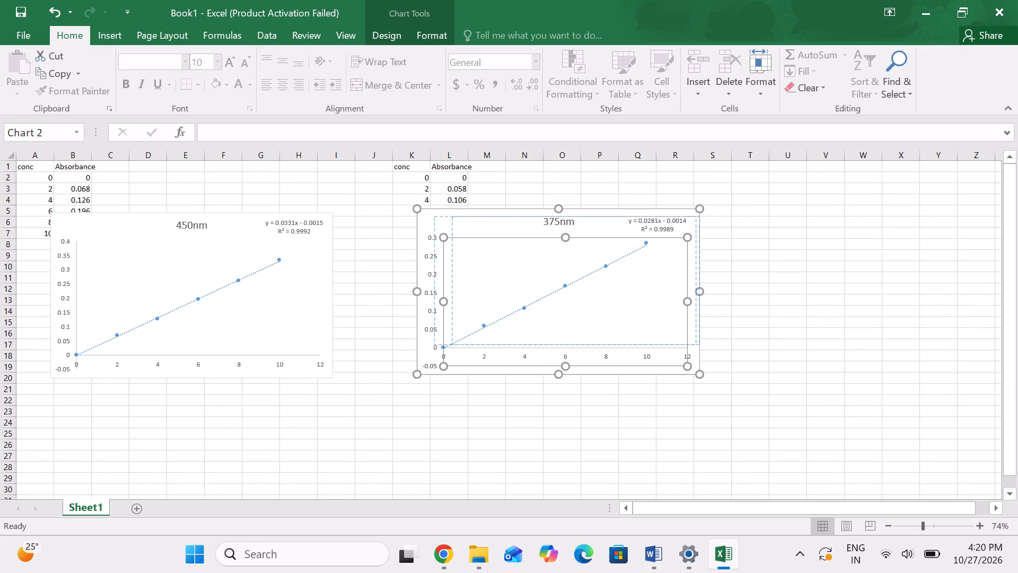
key("ctrl+z")
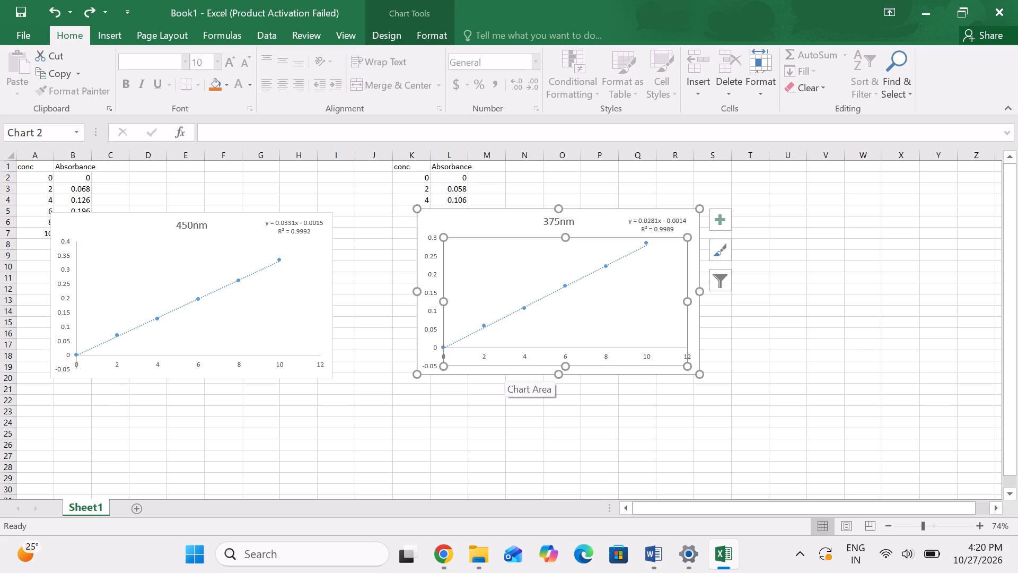
left_click_drag(589, 196, 591, 201)
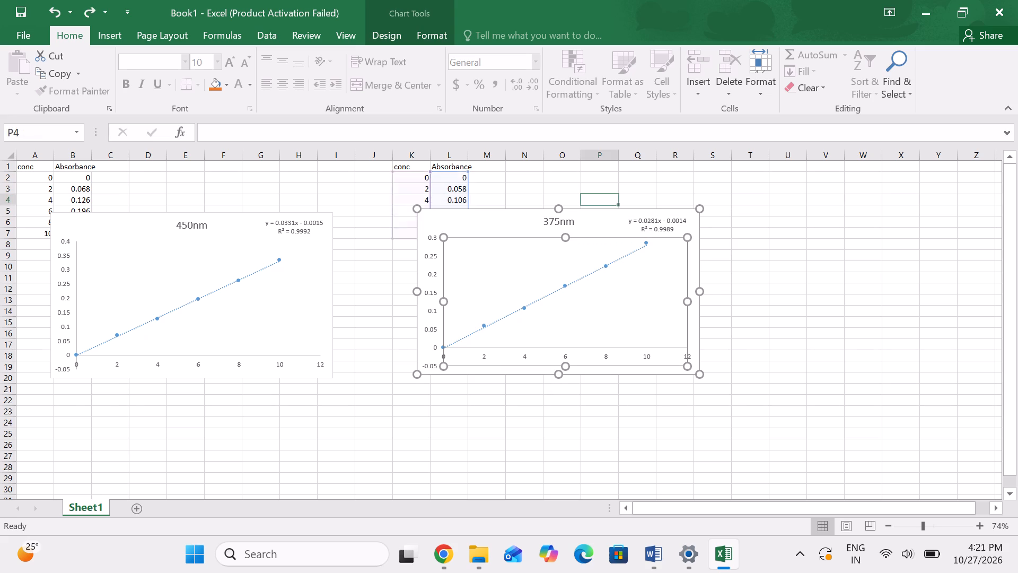
left_click_drag(591, 201, 598, 229)
left_click(598, 229)
left_click(598, 229)
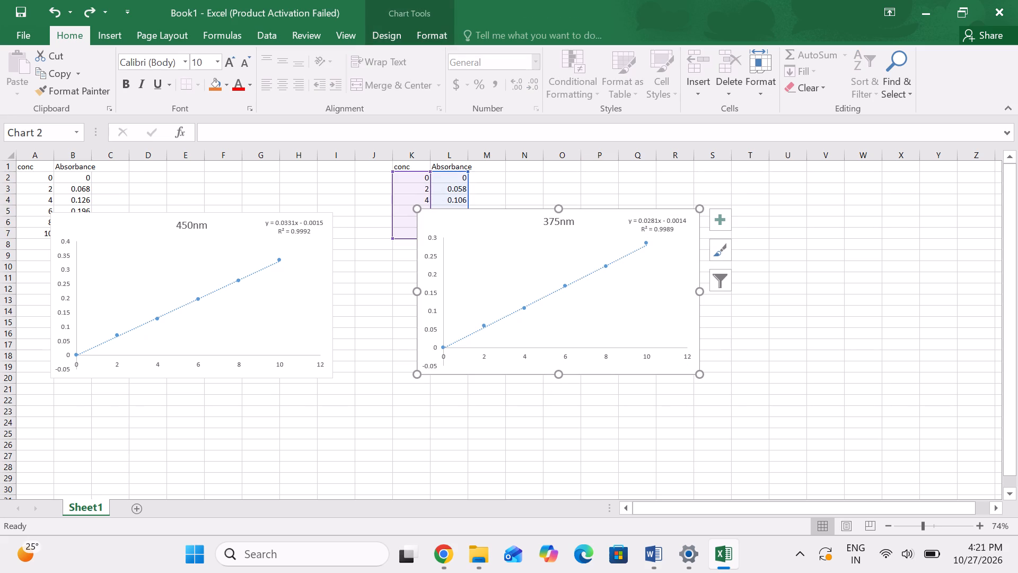
left_click_drag(581, 221, 680, 223)
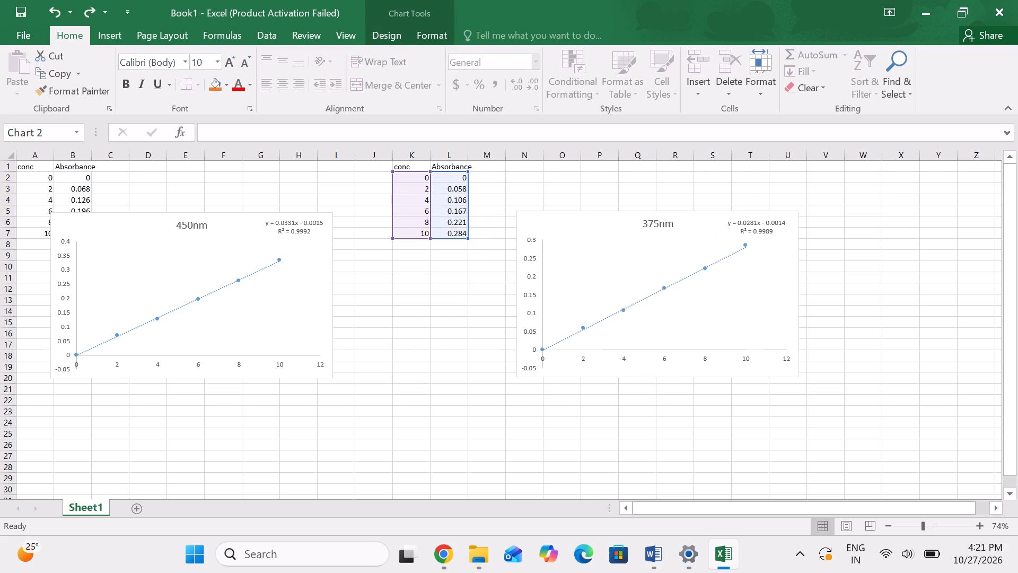
left_click_drag(680, 223, 677, 207)
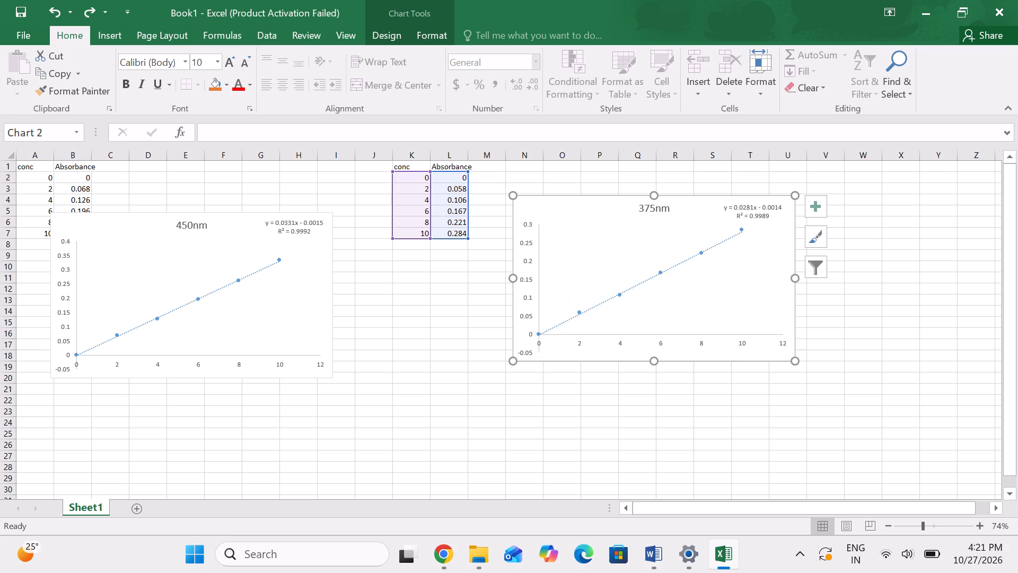
Place the 450nm chart beside the first table, starting around column C and level with the 375nm chart, leaving A1:B7 uncovered.
left_click(221, 225)
left_click_drag(221, 225, 237, 225)
left_click(237, 225)
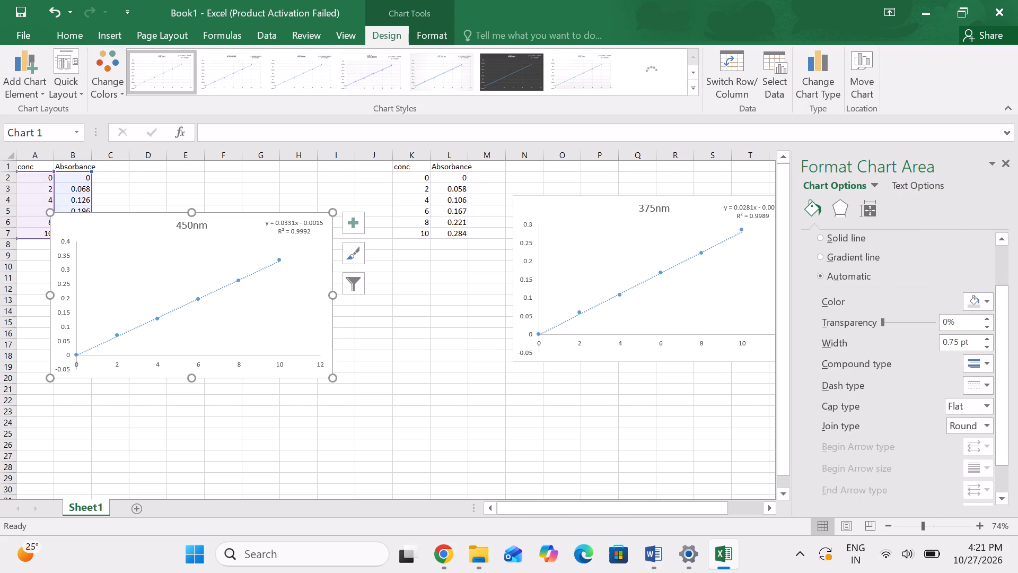
left_click(232, 220)
left_click_drag(232, 220, 290, 230)
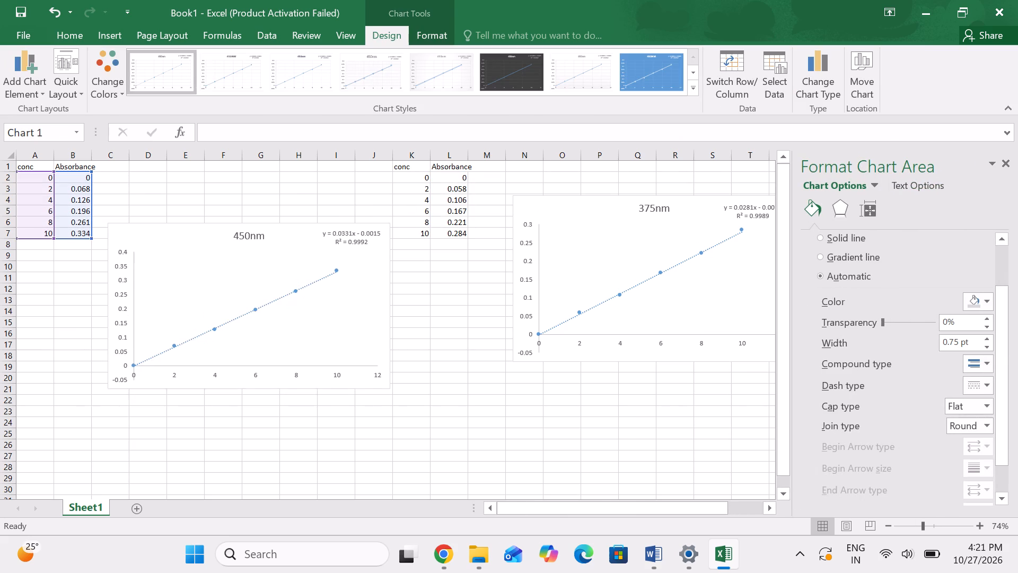
left_click_drag(290, 230, 286, 200)
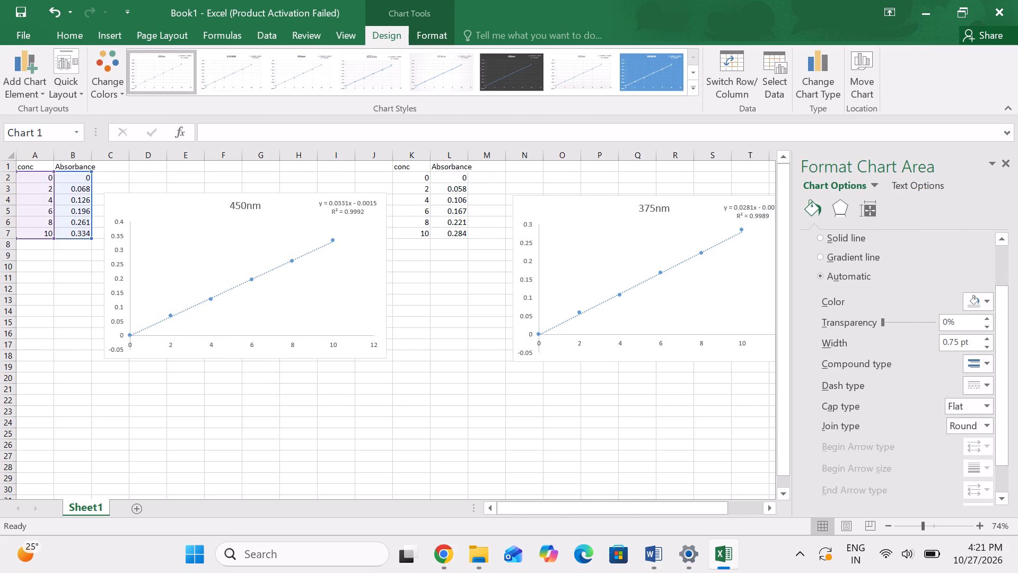
left_click_drag(286, 200, 285, 201)
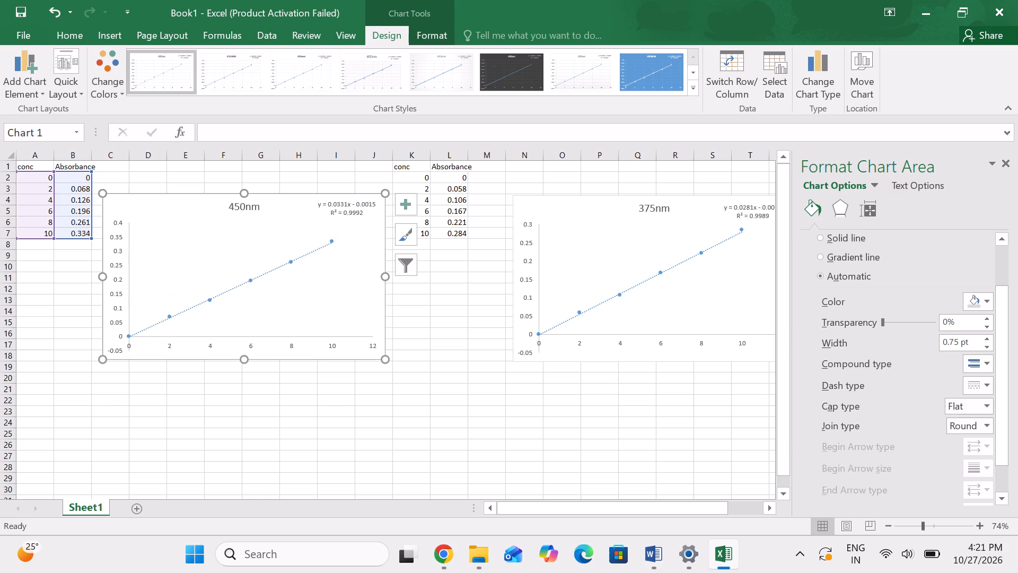
left_click(345, 412)
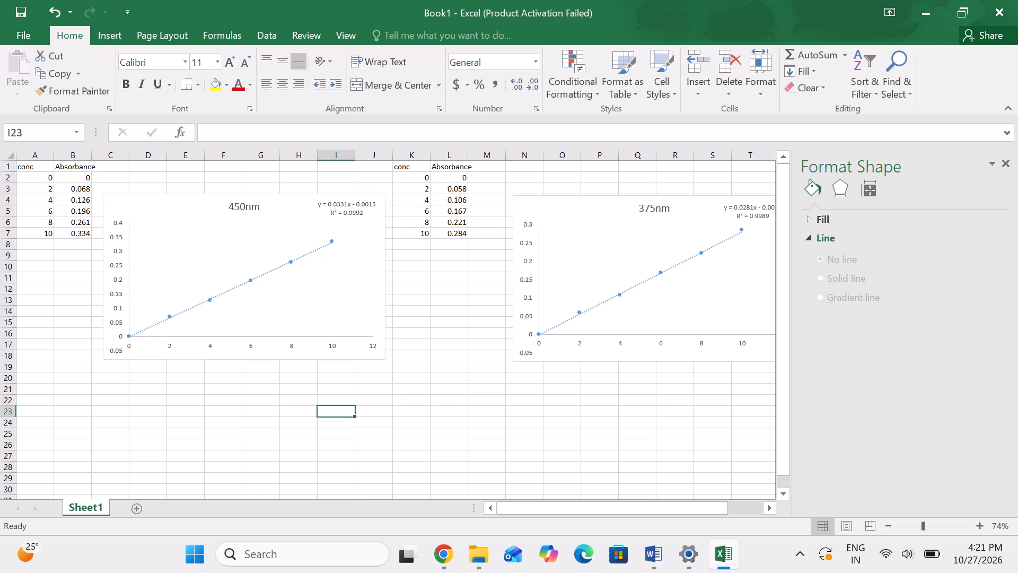
scroll(1017, 154, "left", 1)
left_click(1008, 159)
scroll(961, 183, "left", 1)
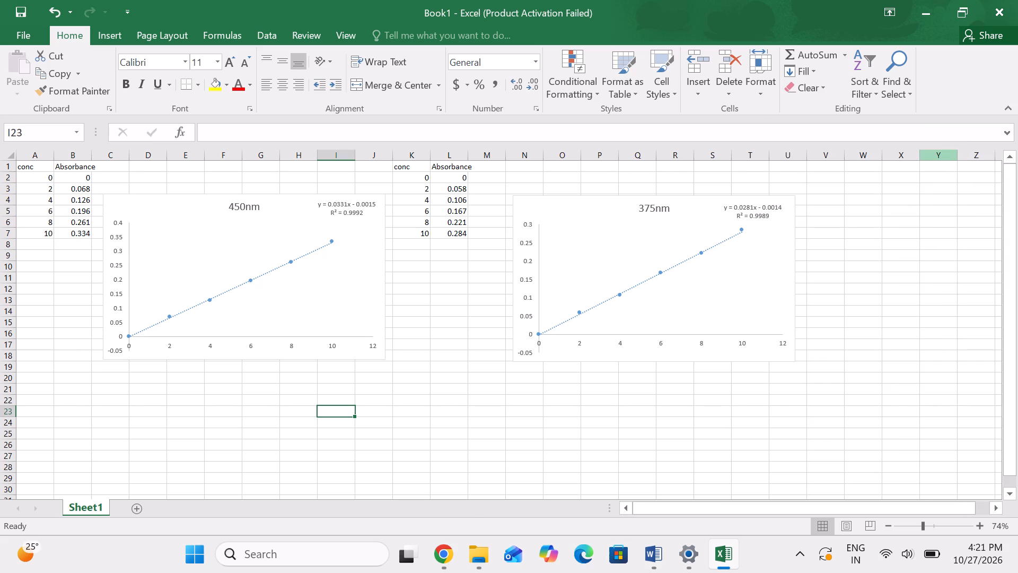
Start saving the workbook with Save As.
left_click(21, 37)
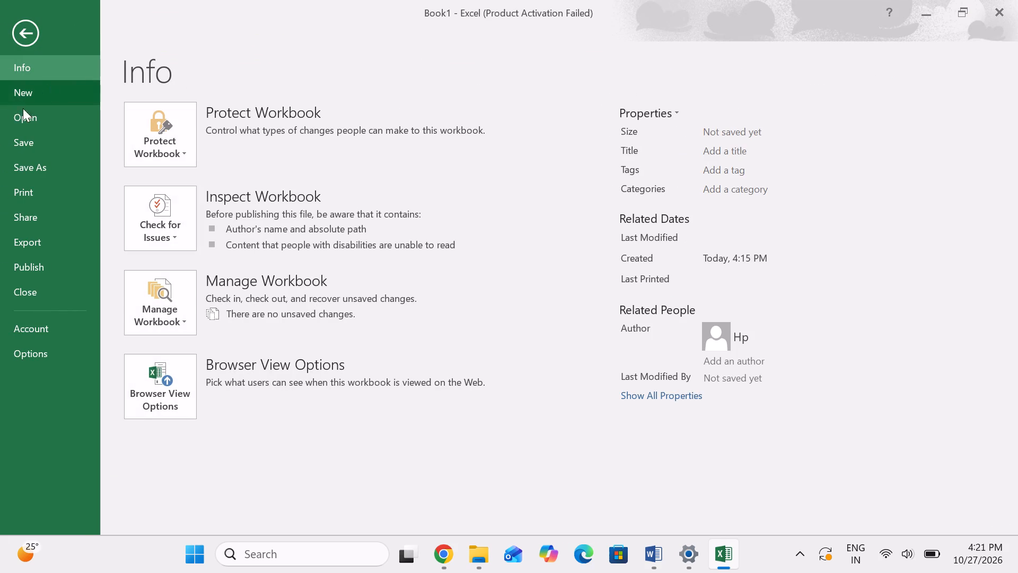
left_click(19, 156)
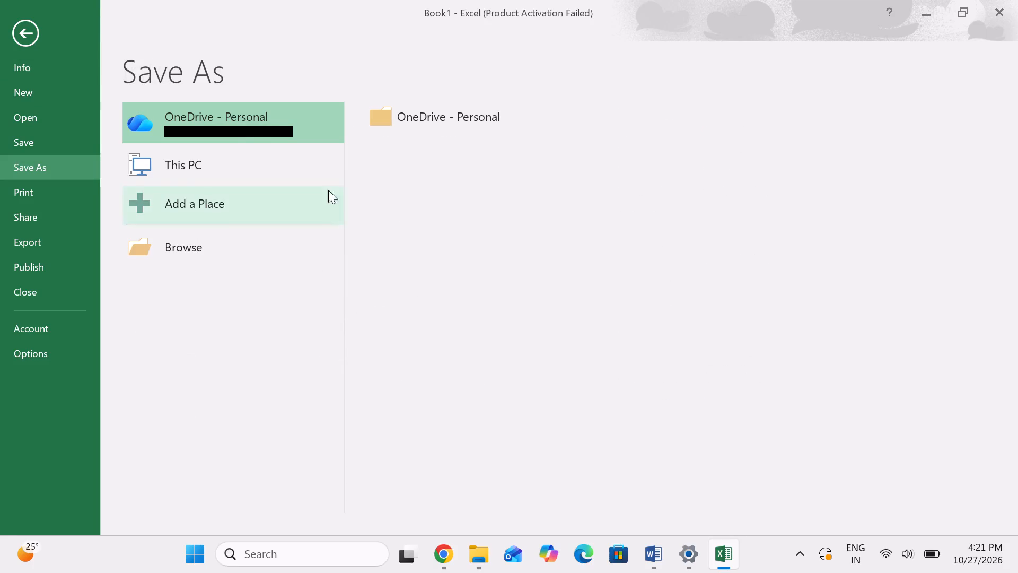
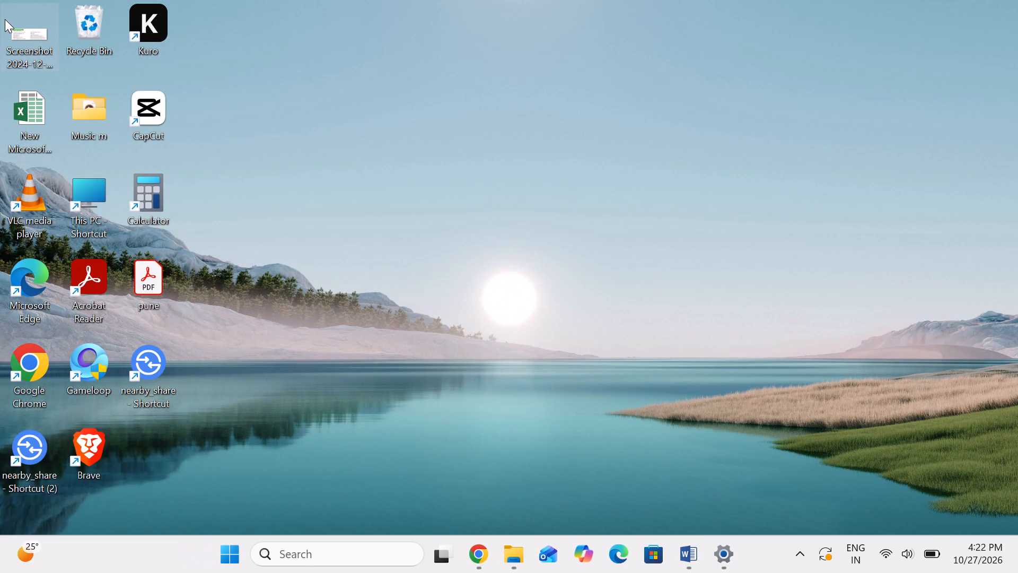
Open File Explorer and look through the Desktop and Downloads folders for the saved workbook.
left_click(96, 206)
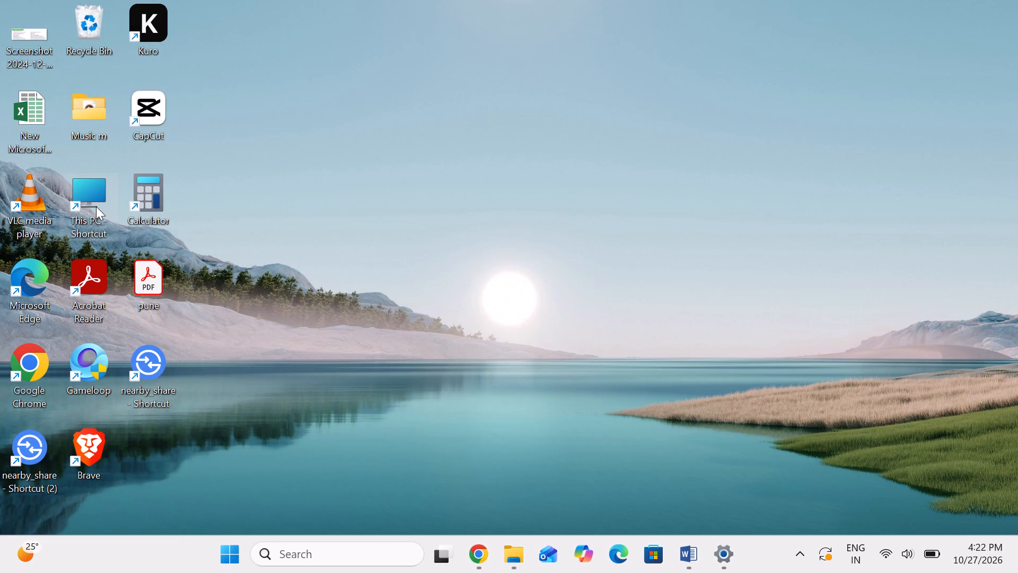
double_click(96, 206)
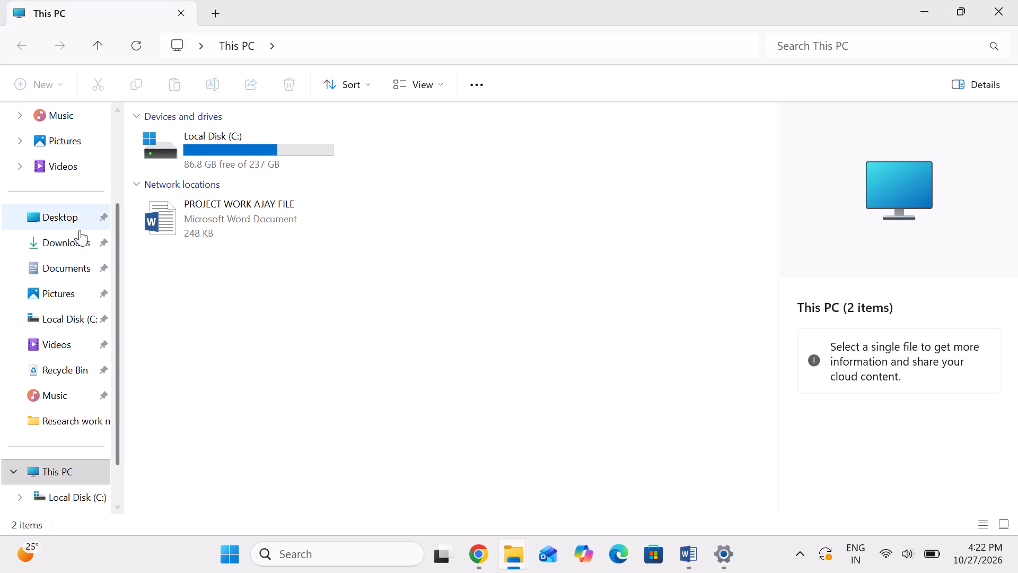
left_click(79, 207)
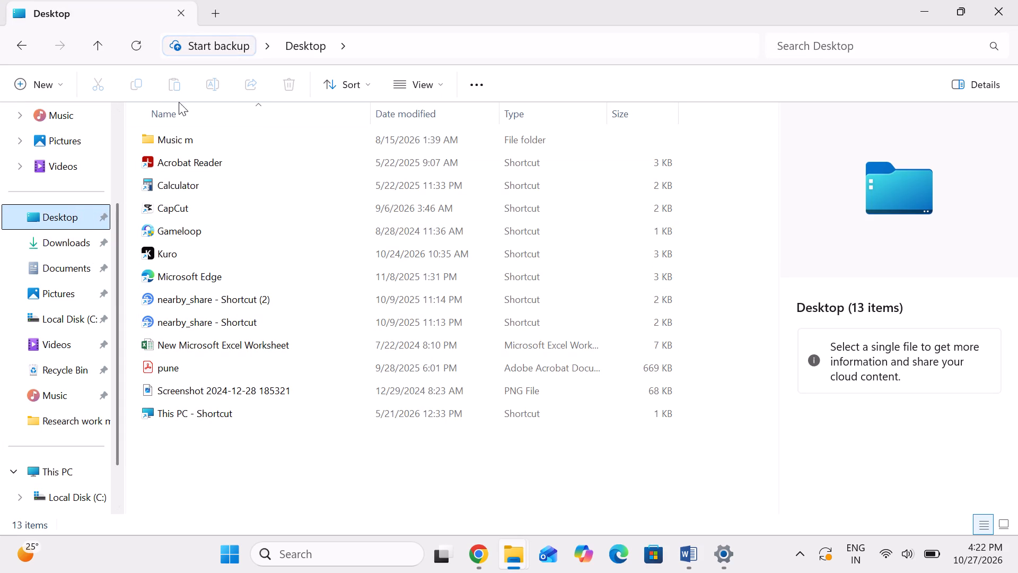
left_click(76, 236)
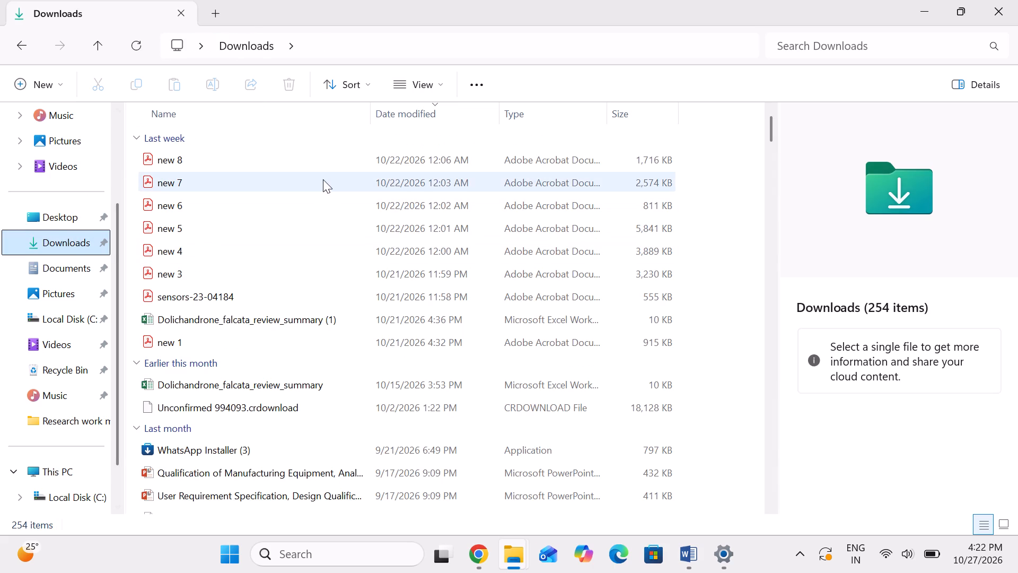
Search the Downloads folder for "pe" and "one", and minimize File Explorer.
left_click(989, 53)
type("pe")
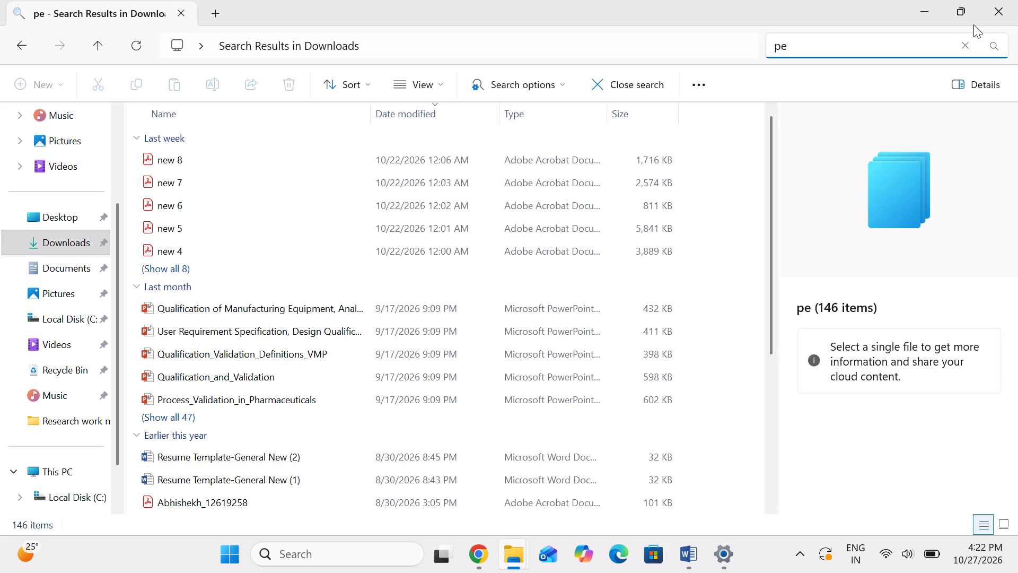
key("BackSpace")
key("BackSpace")
key("BackSpace")
type("one")
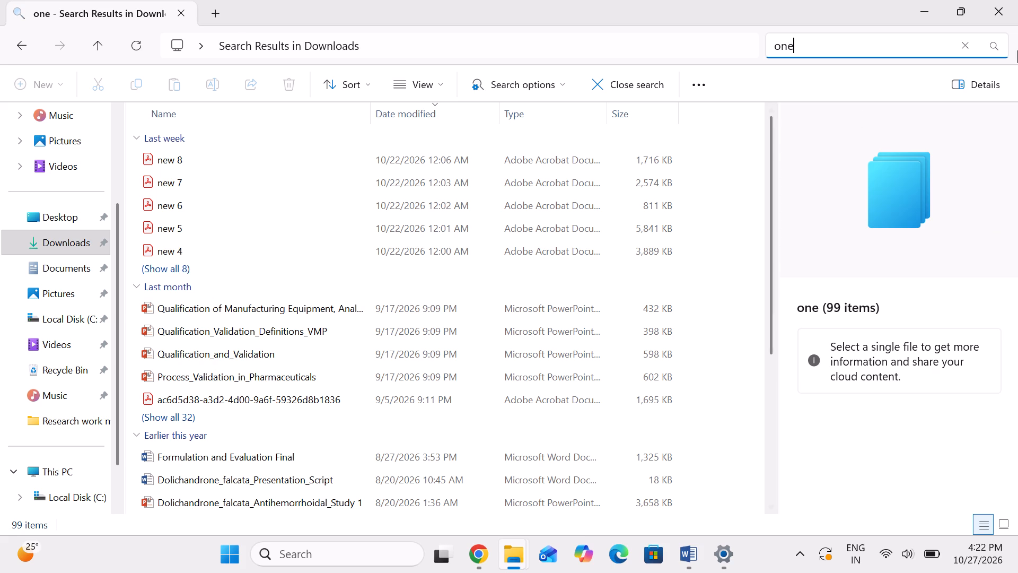
left_click(924, 4)
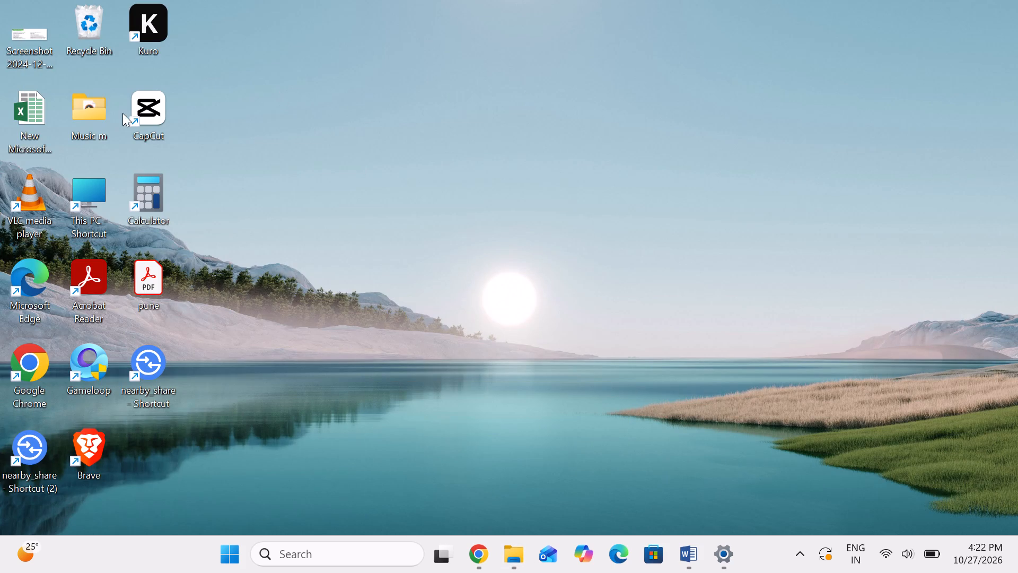
Open the New Microsoft Excel Worksheet file from the desktop.
double_click(28, 117)
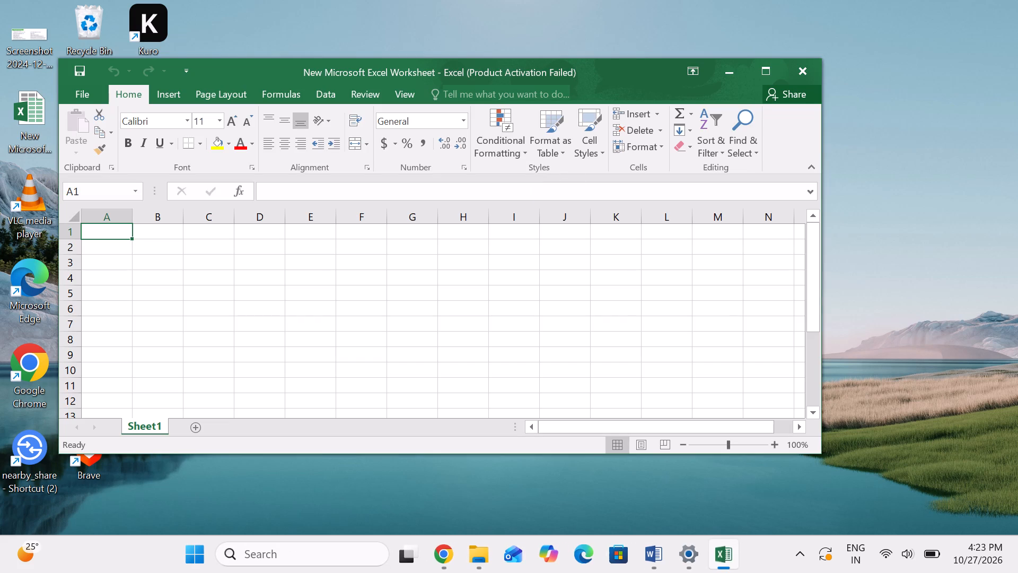
left_click(731, 70)
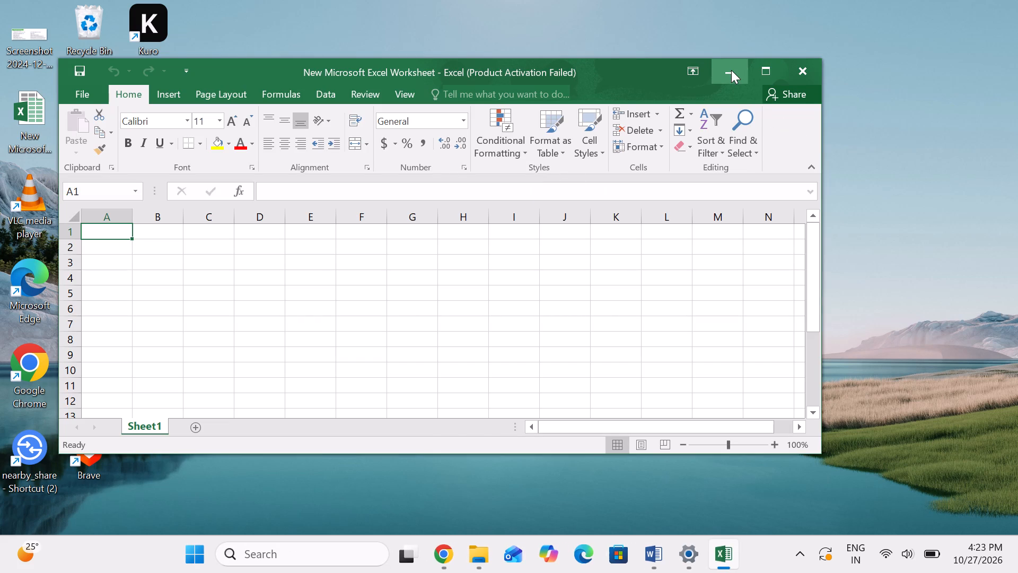
Switch to File Explorer's Research work m pharma window and check the personal OneDrive folder for the workbook.
left_click(476, 554)
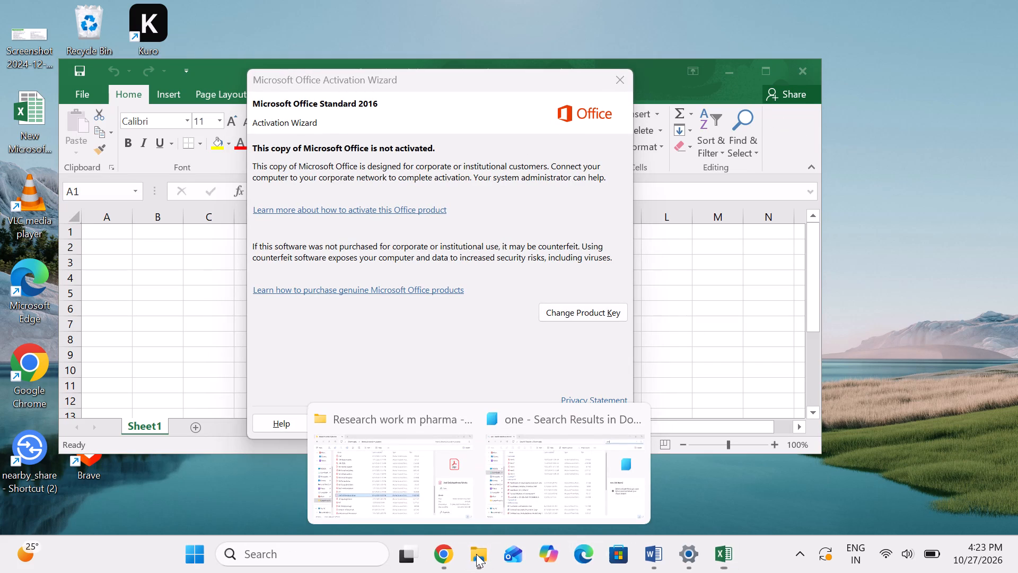
left_click(460, 484)
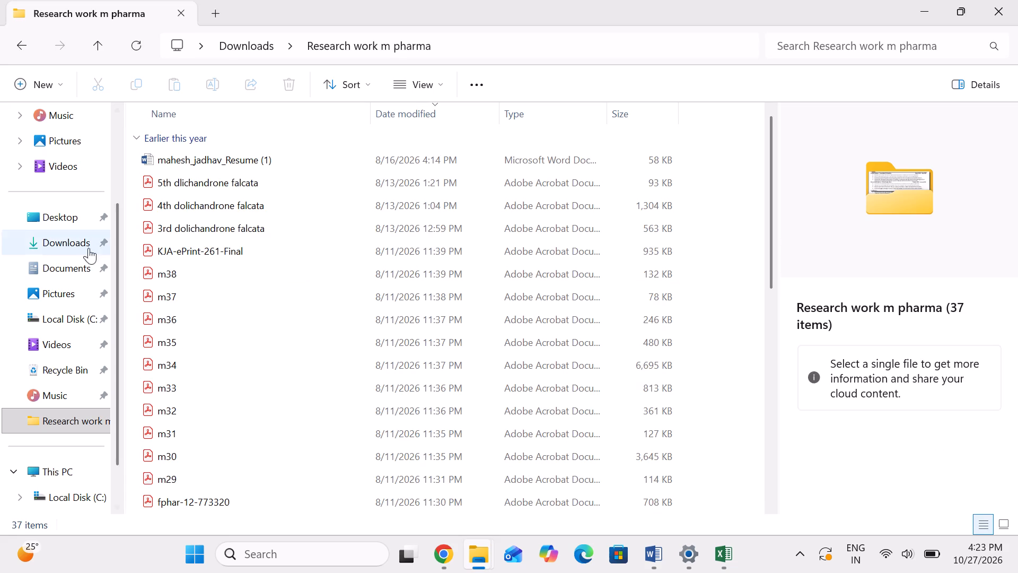
scroll(82, 260, "up", 3)
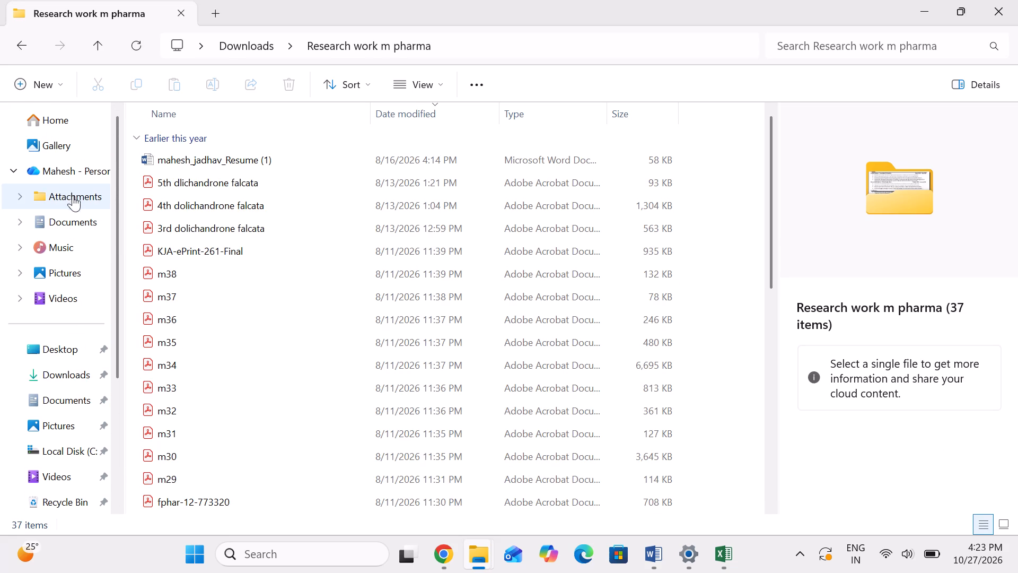
left_click(78, 175)
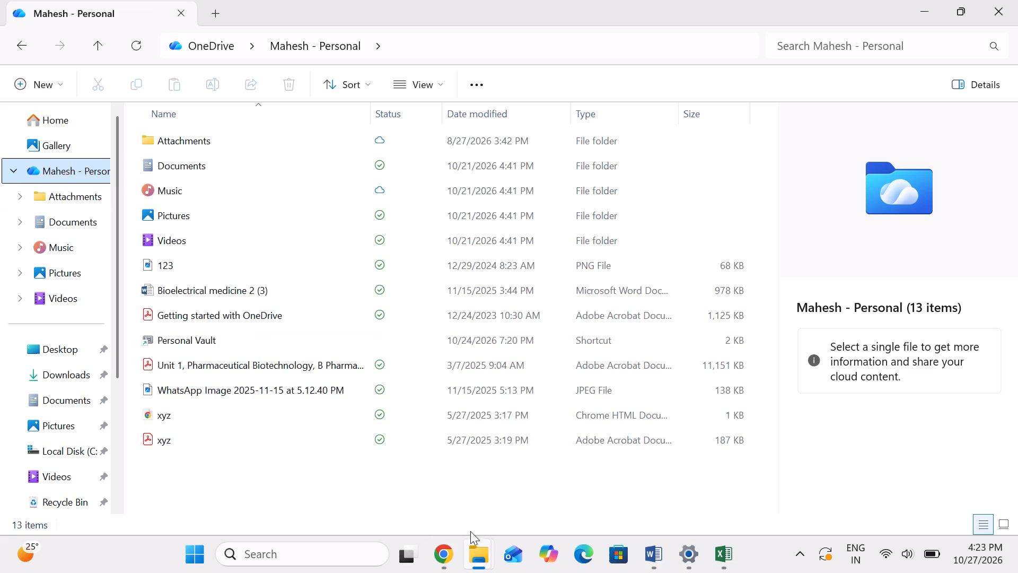
Return to the New Microsoft Excel Worksheet in Excel, dismissing the activation wizard, and maximize its window.
left_click(731, 563)
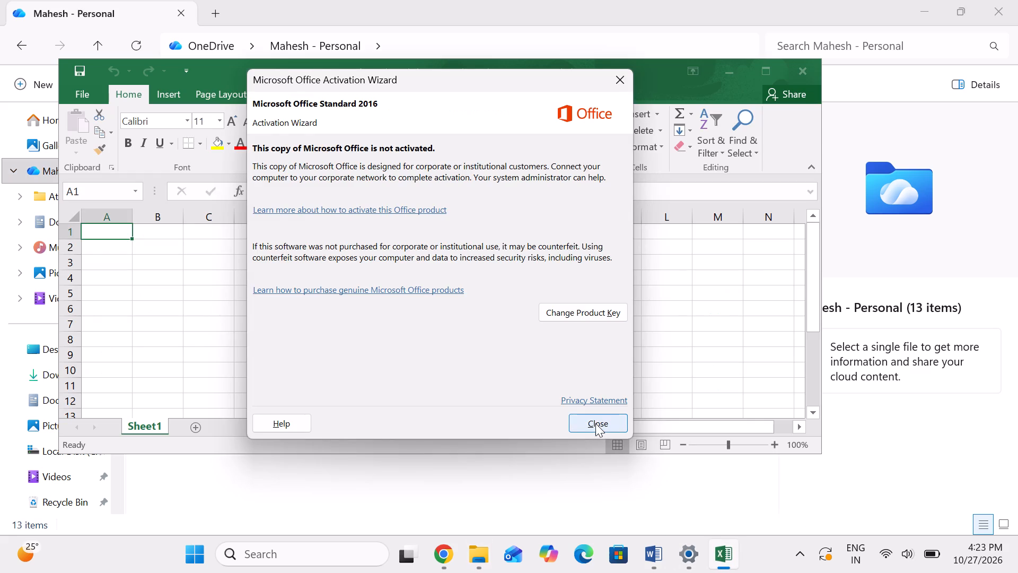
left_click(595, 423)
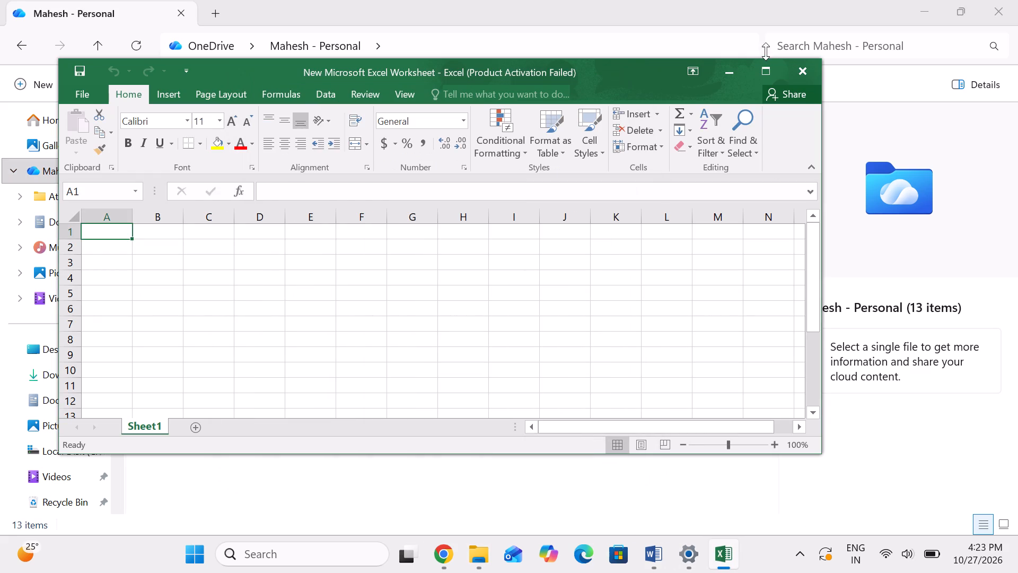
left_click(770, 66)
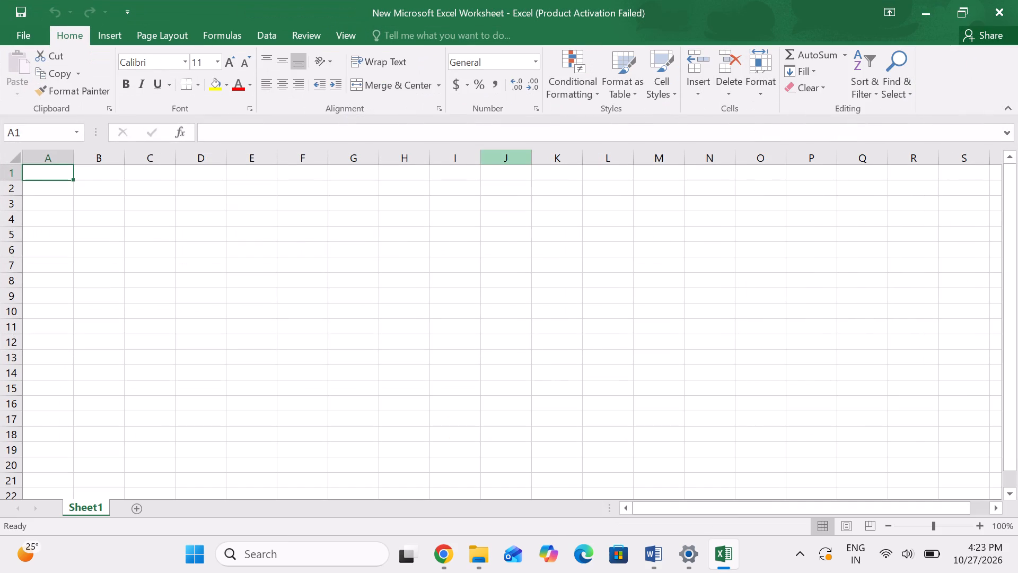
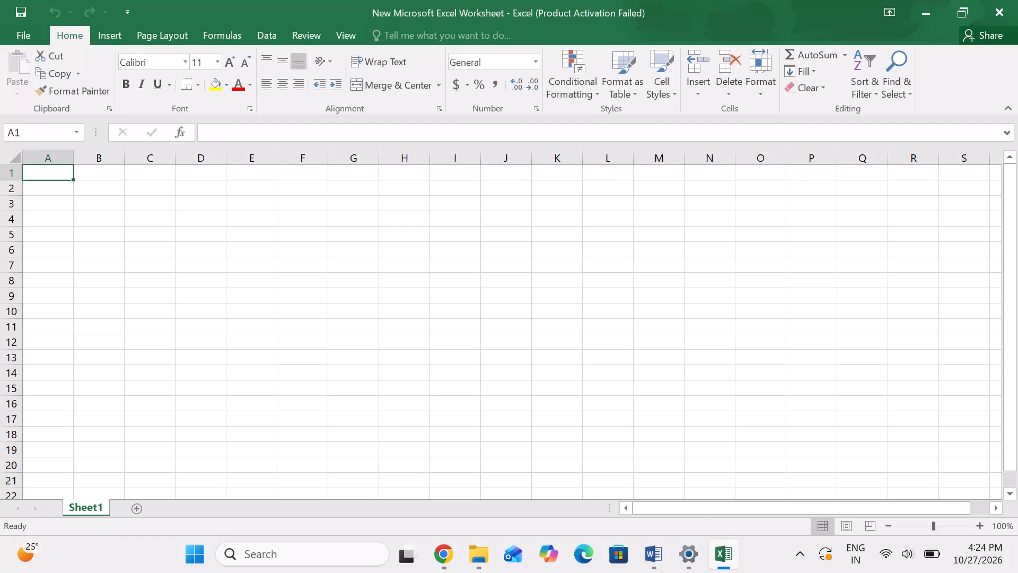
Enter the column headers Concs in A1 and Absorbance in B1.
type("ci")
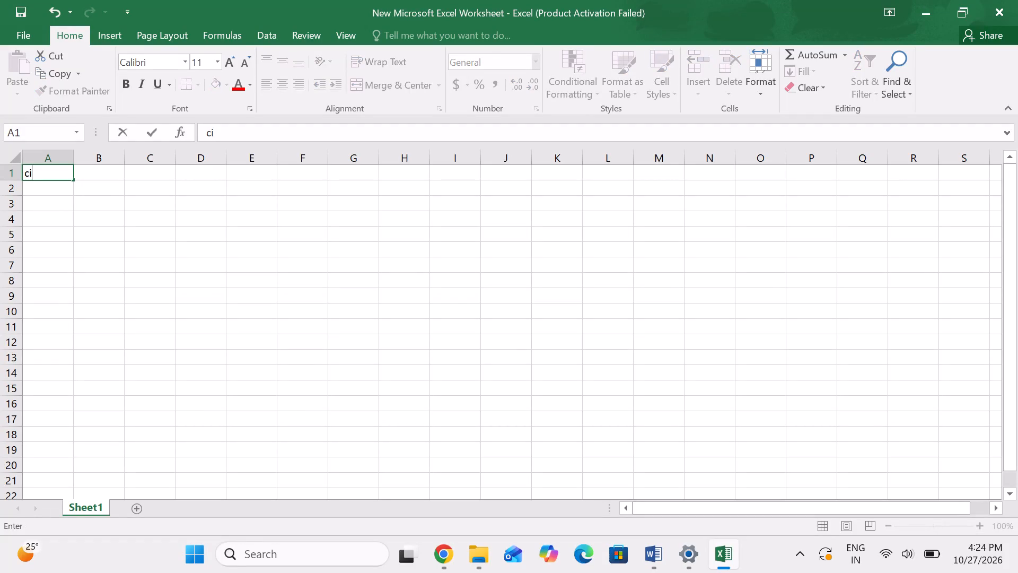
key("Home")
key("BackSpace")
key("BackSpace")
type("COncs==")
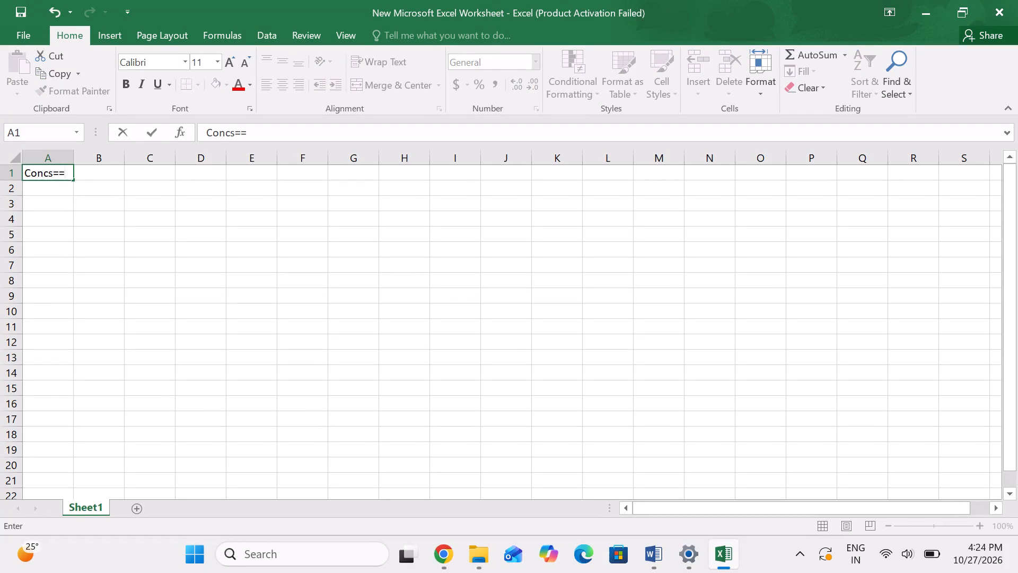
key("BackSpace")
key("BackSpace")
key("BackSpace")
key("s")
key("Right")
type("Abs0")
key("BackSpace")
type("orbance")
key("Left")
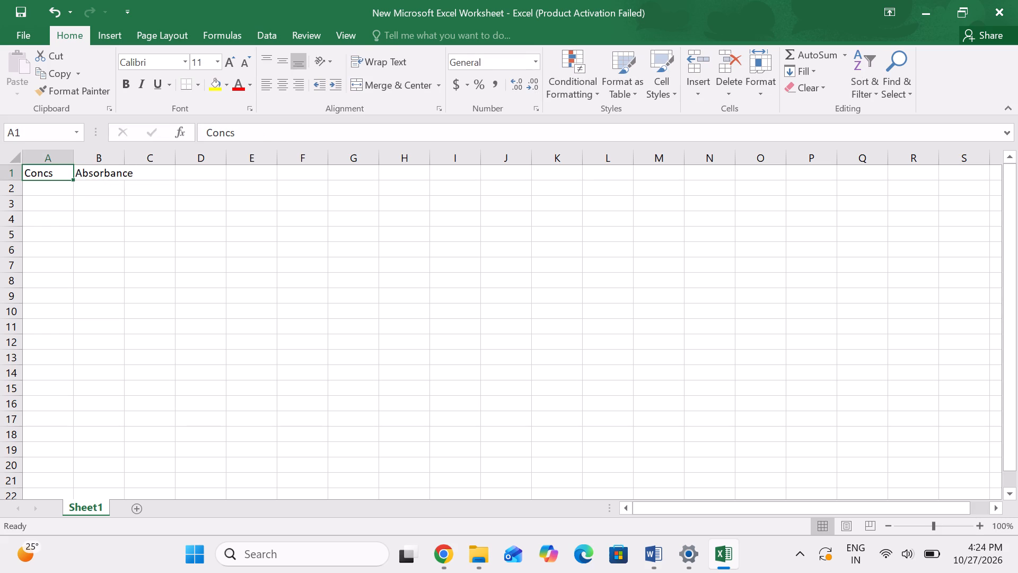
key("Left")
Fill A2:A7 with the concentrations 0, 2, 4, 6, 8 and 10, and enter absorbance 0 in B2.
left_click(27, 196)
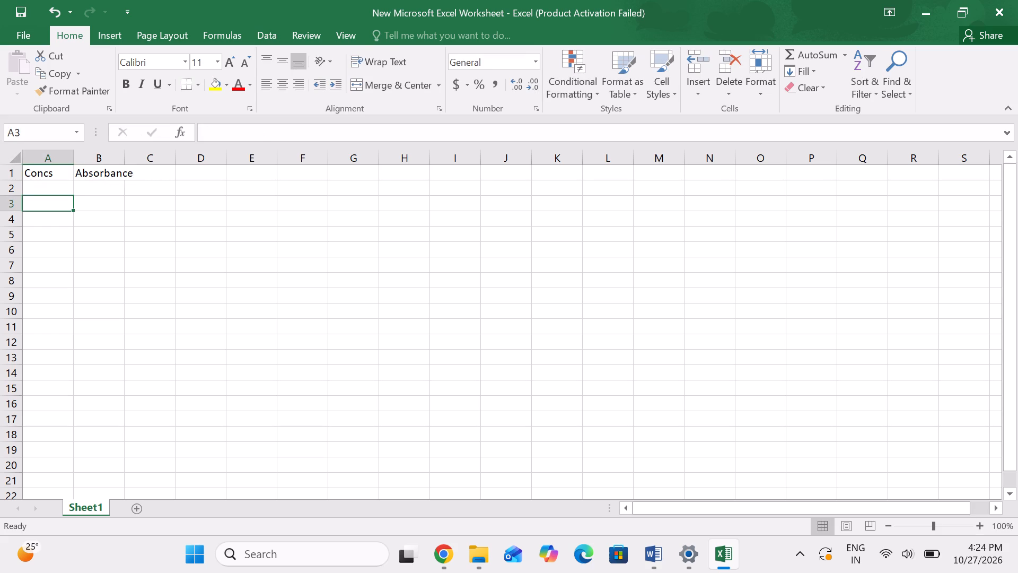
left_click(30, 195)
left_click(33, 188)
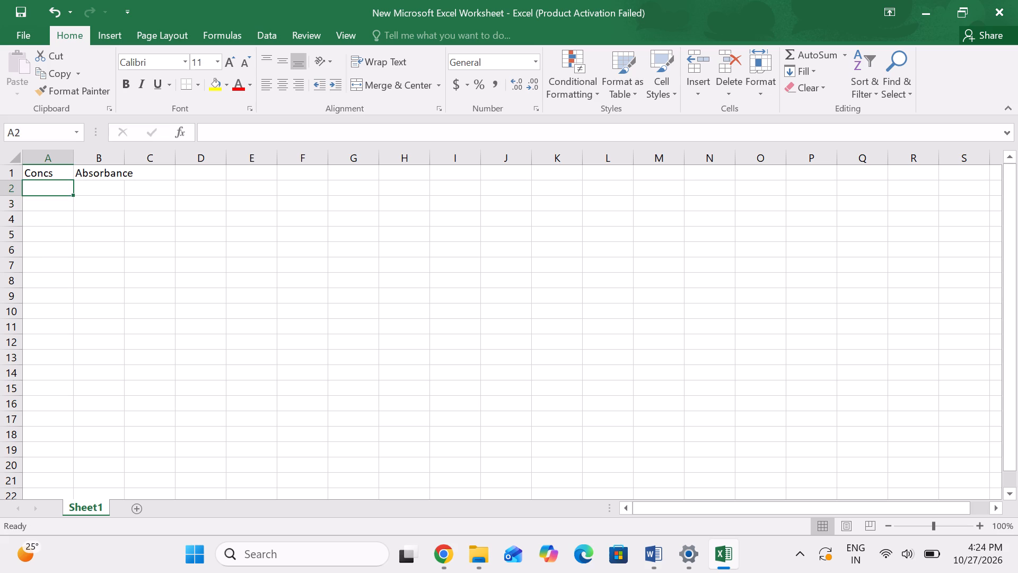
key("0")
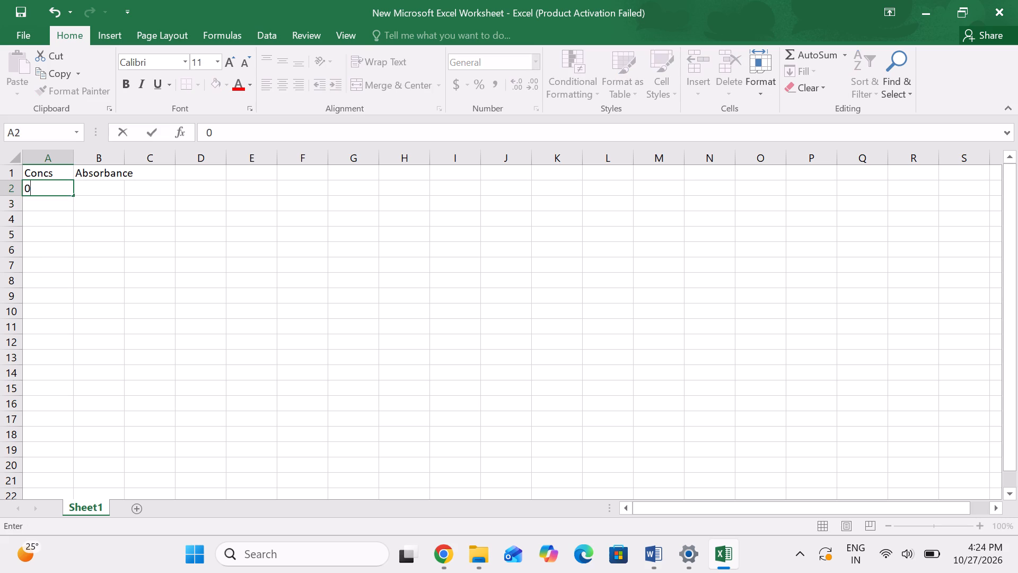
key("Right")
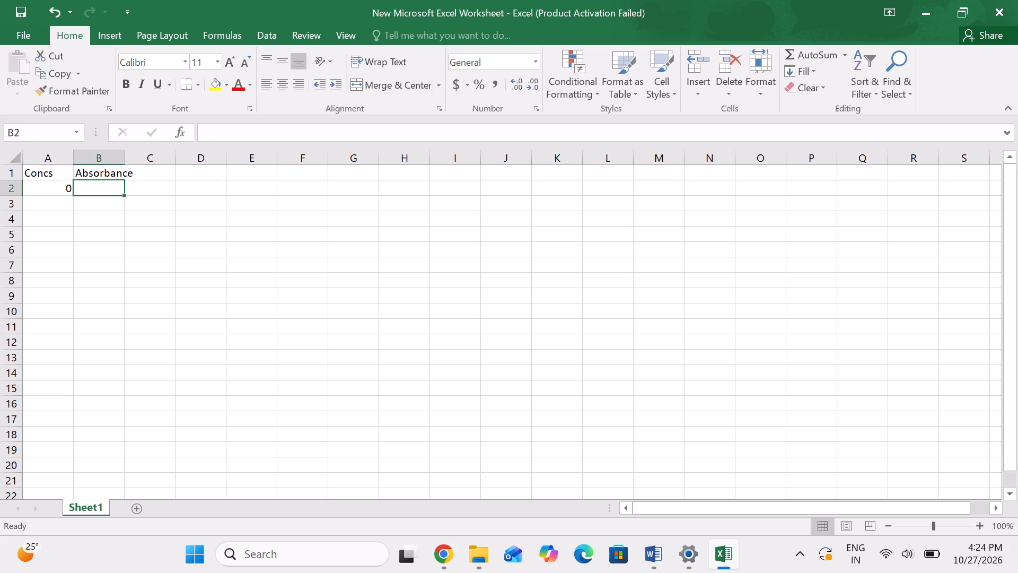
key("0")
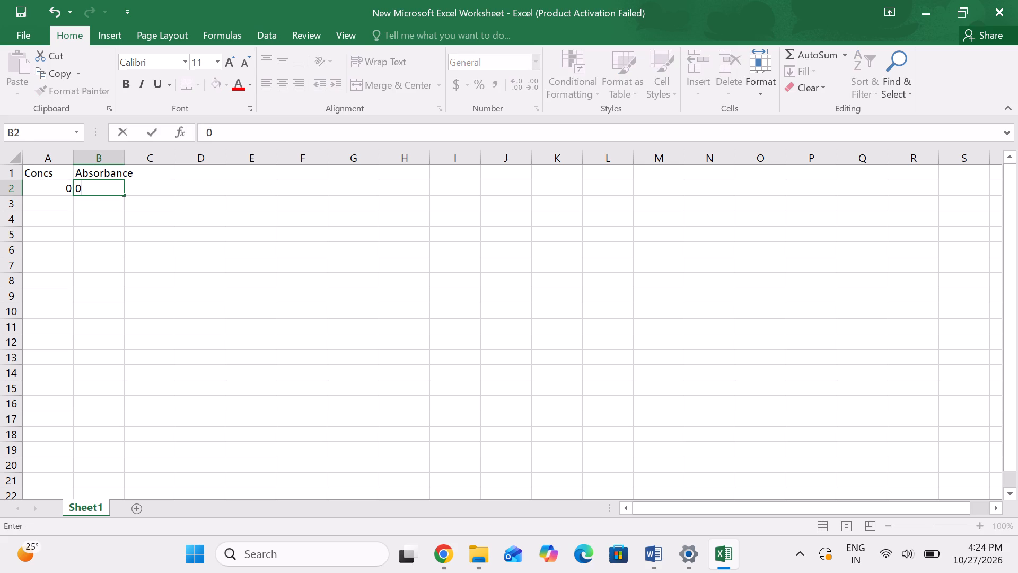
key("Down")
key("Left")
key("2")
key("Down")
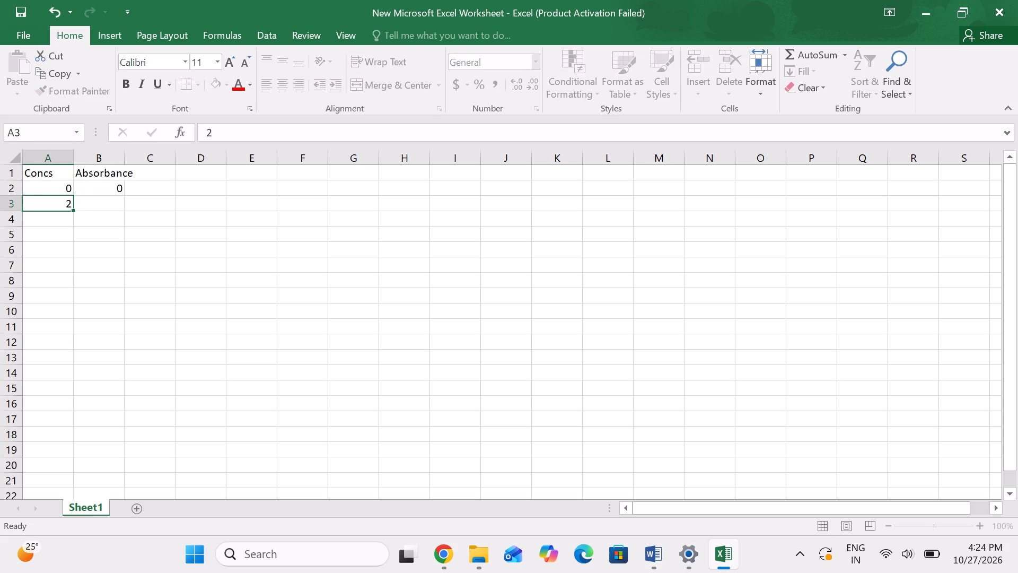
key("4")
key("Down")
key("6")
key("Down")
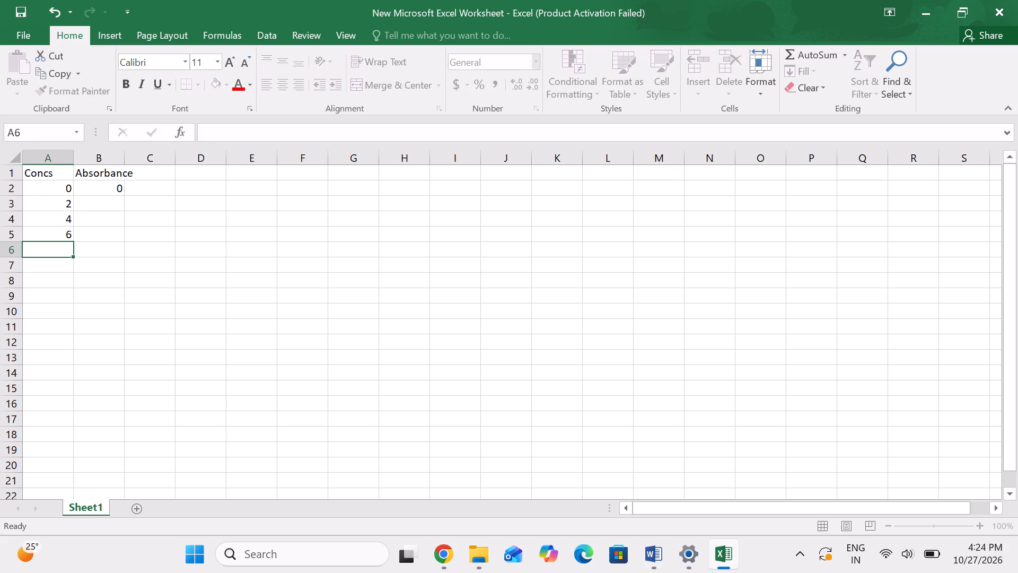
key("8")
key("Down")
type("10")
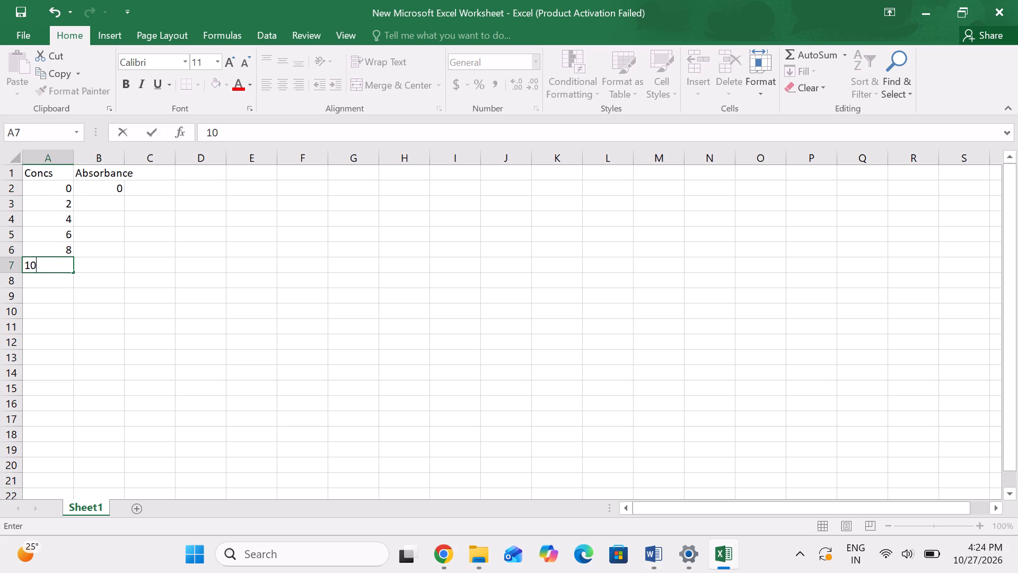
key("Right")
Enter the absorbance values 0.068, 0.126, 0.196, 0.261 and 0.334 in B3:B7.
key("Up")
key("Up")
key("Up")
key("Up")
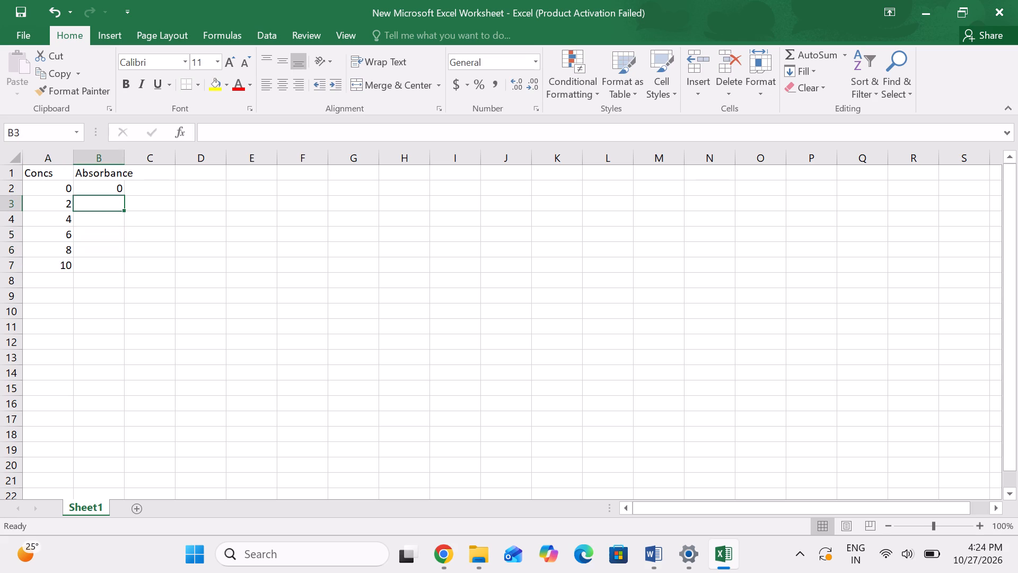
type("0.")
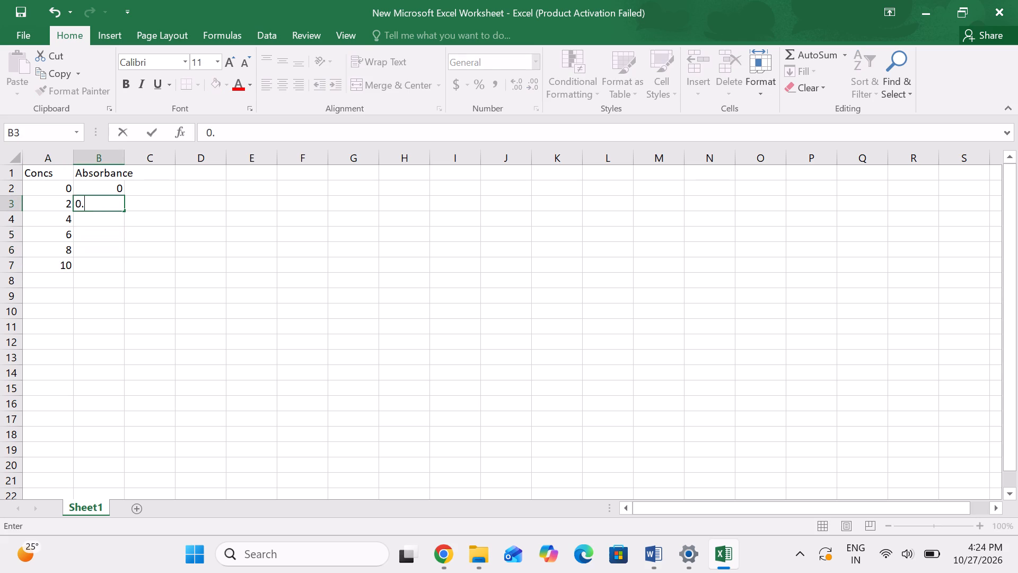
type("068")
key("Down")
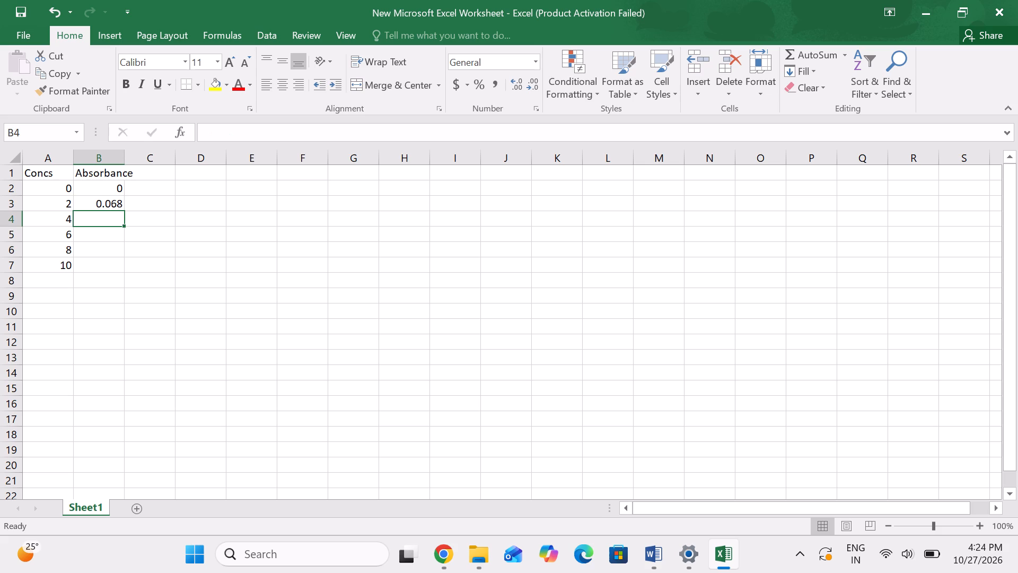
type(".126")
key("Down")
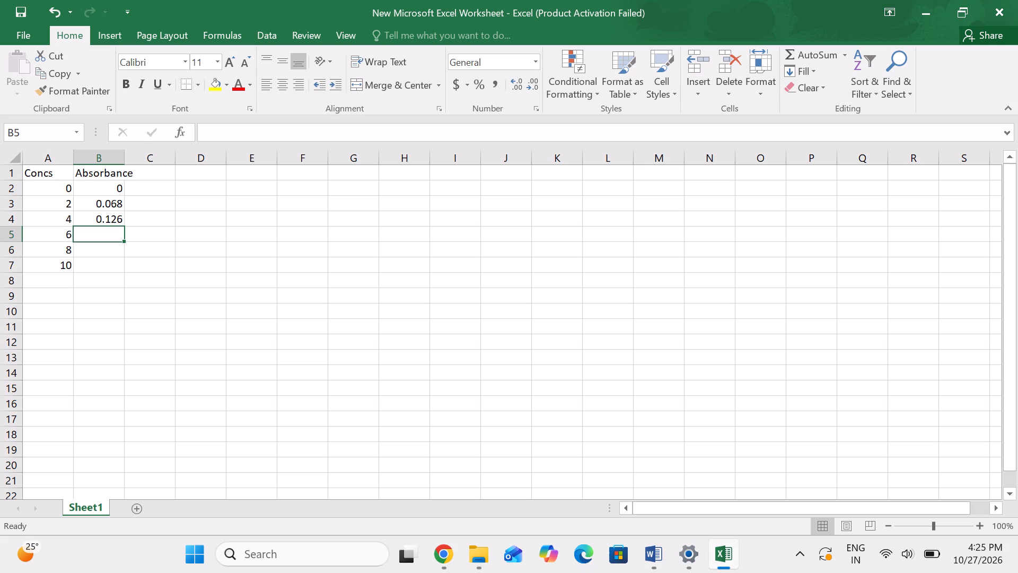
key("period")
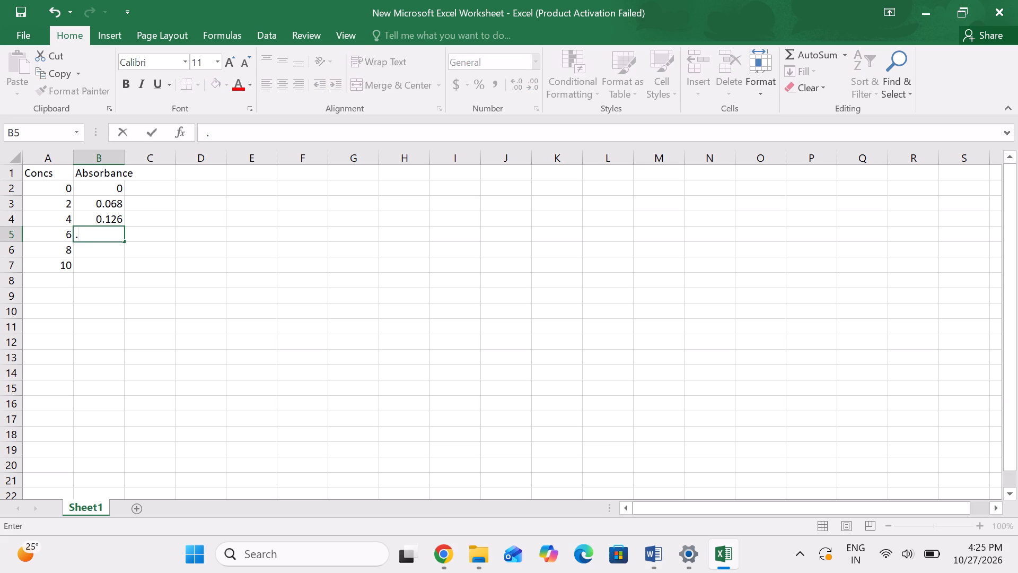
key("1")
type("96")
key("Down")
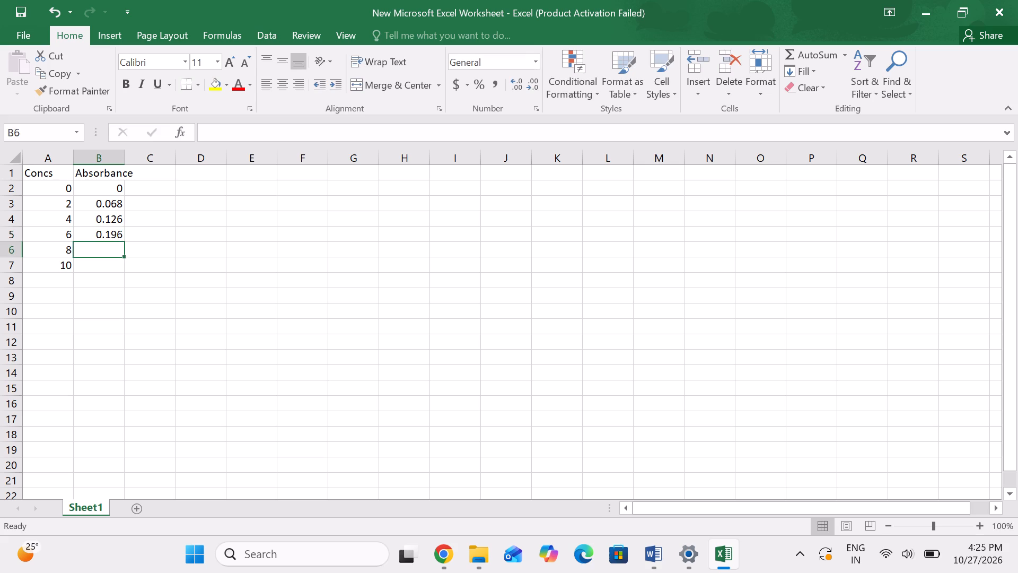
key("period")
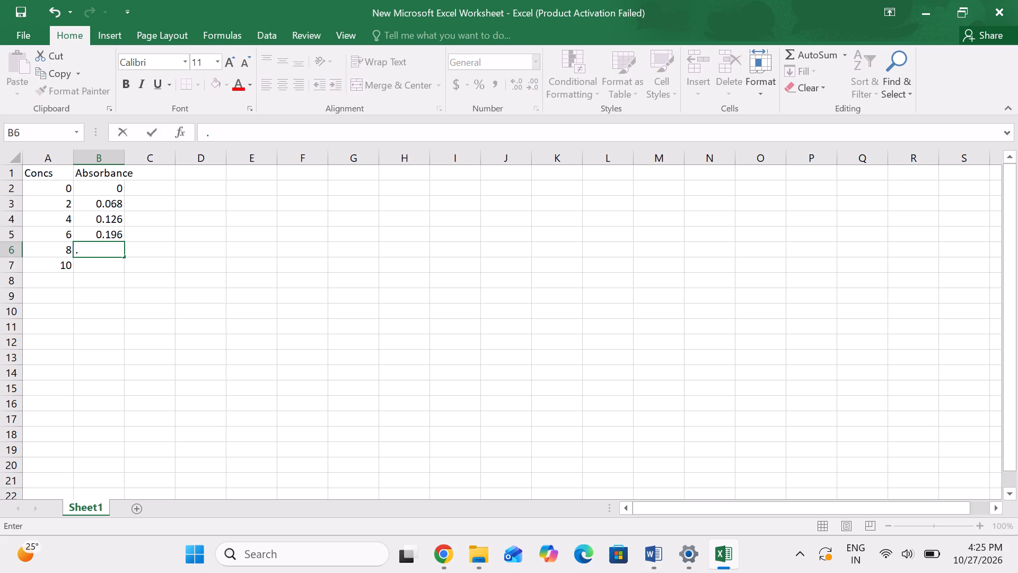
type("261")
key("Down")
type(".334")
key("Right")
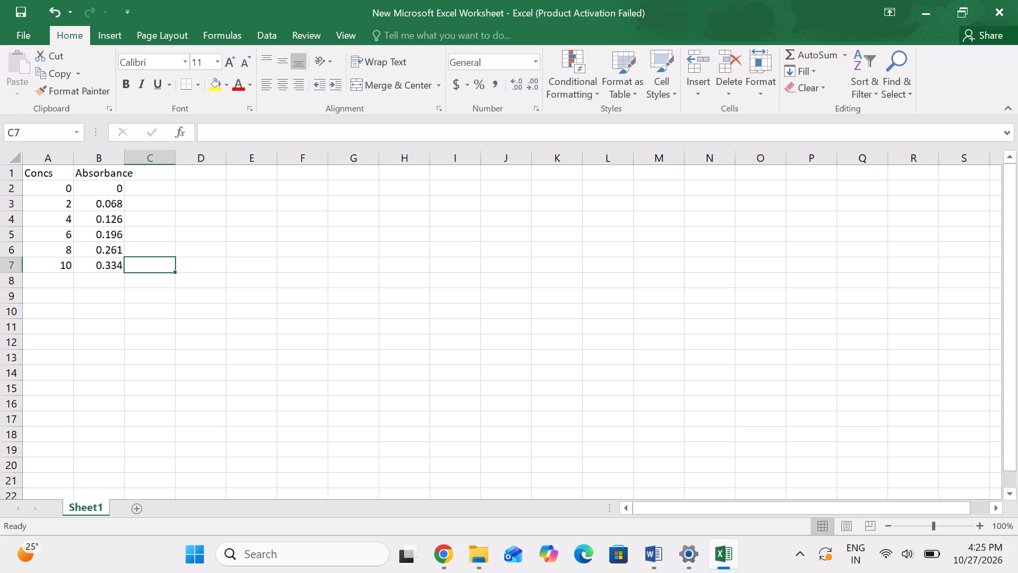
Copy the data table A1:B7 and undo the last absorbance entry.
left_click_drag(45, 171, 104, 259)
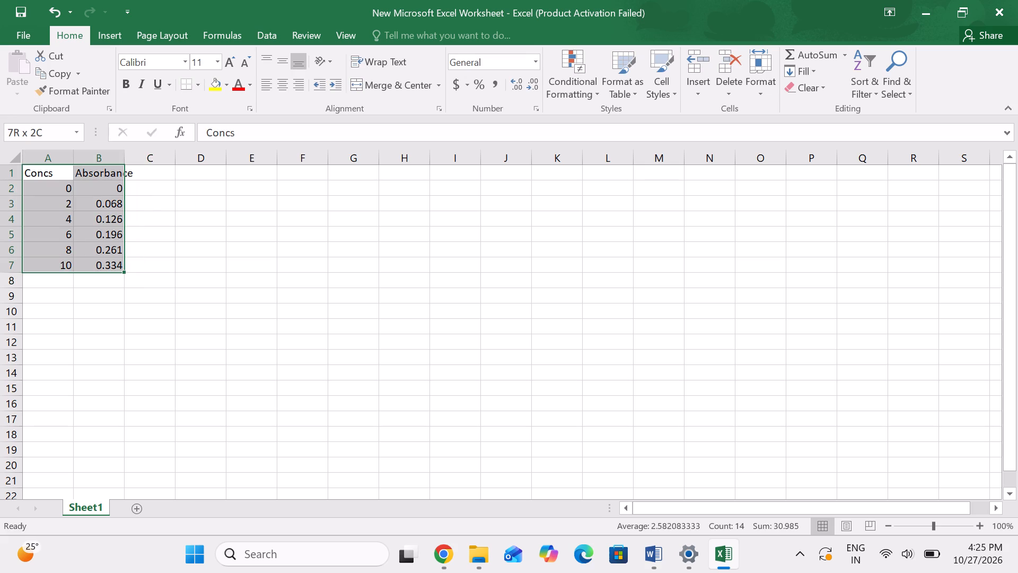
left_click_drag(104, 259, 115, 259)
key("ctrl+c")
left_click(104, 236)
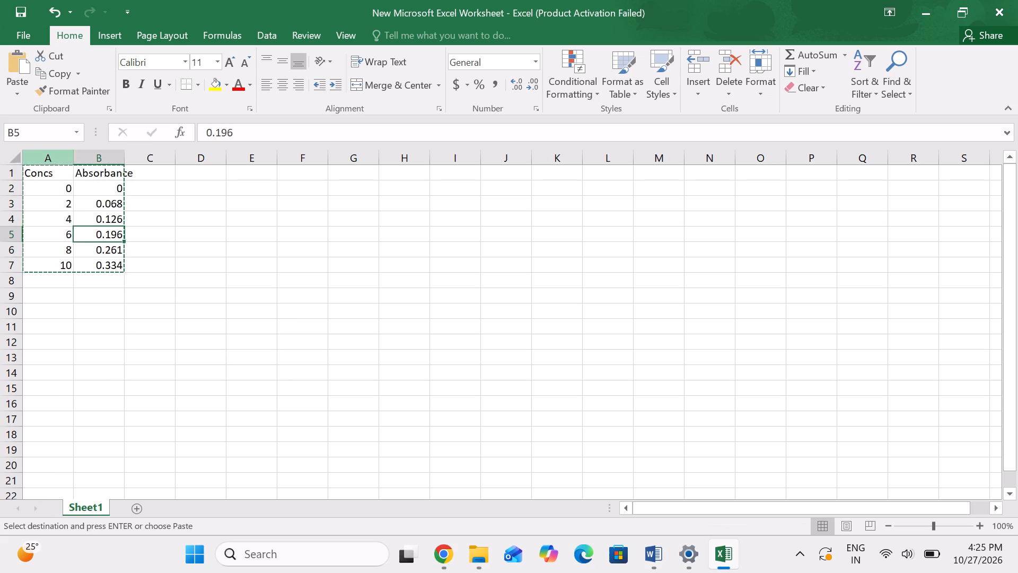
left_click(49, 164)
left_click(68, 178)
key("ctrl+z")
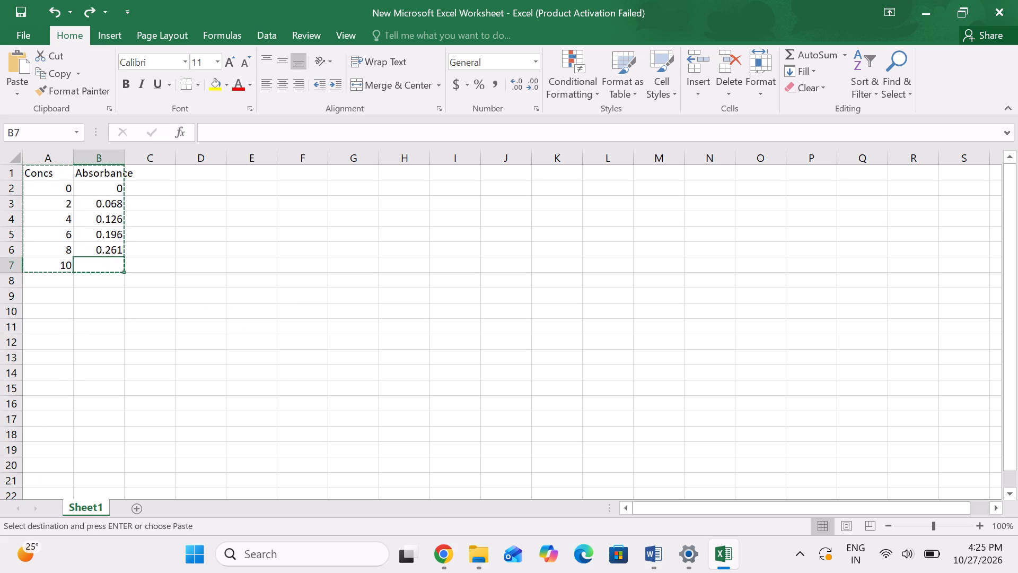
Enter 0.334 again as the absorbance in B7 for concentration 10.
left_click_drag(52, 180, 55, 185)
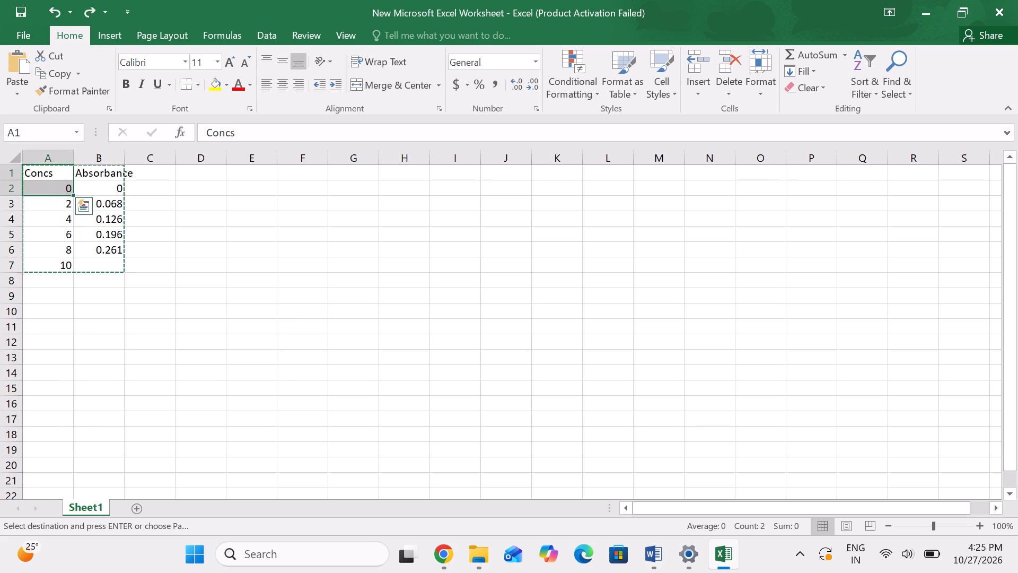
left_click(114, 284)
left_click(109, 266)
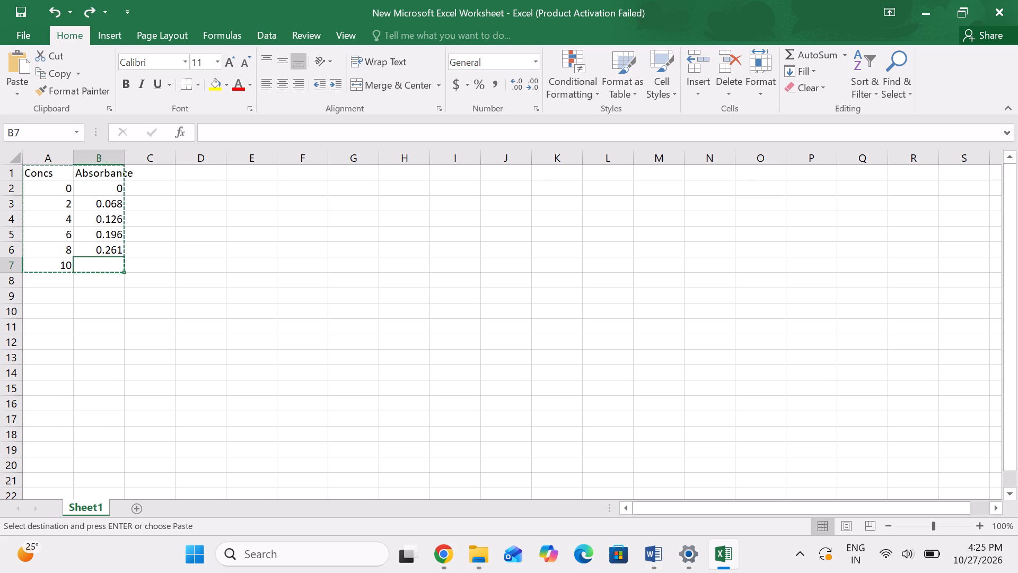
type(".334")
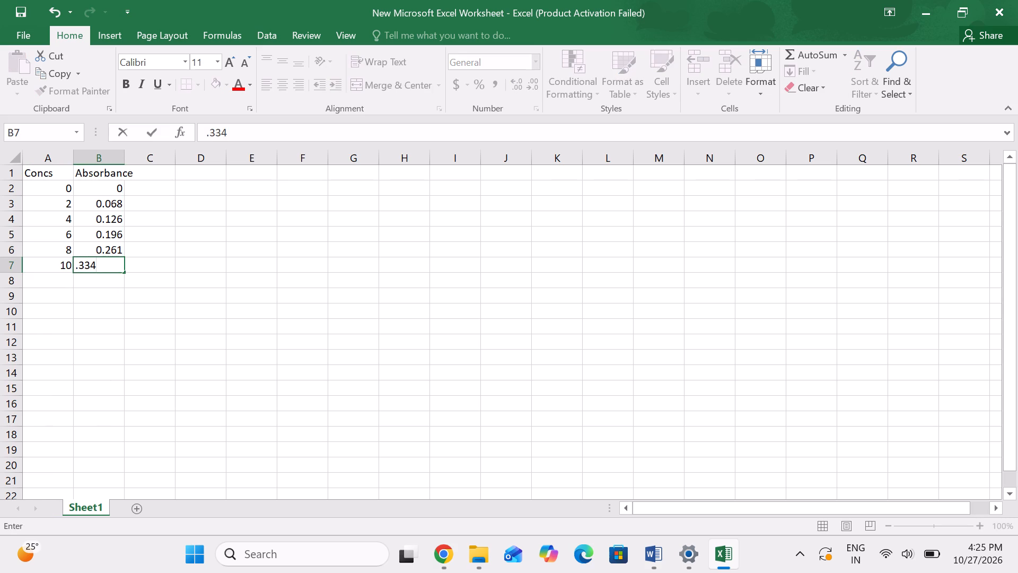
key("Down")
key("Up")
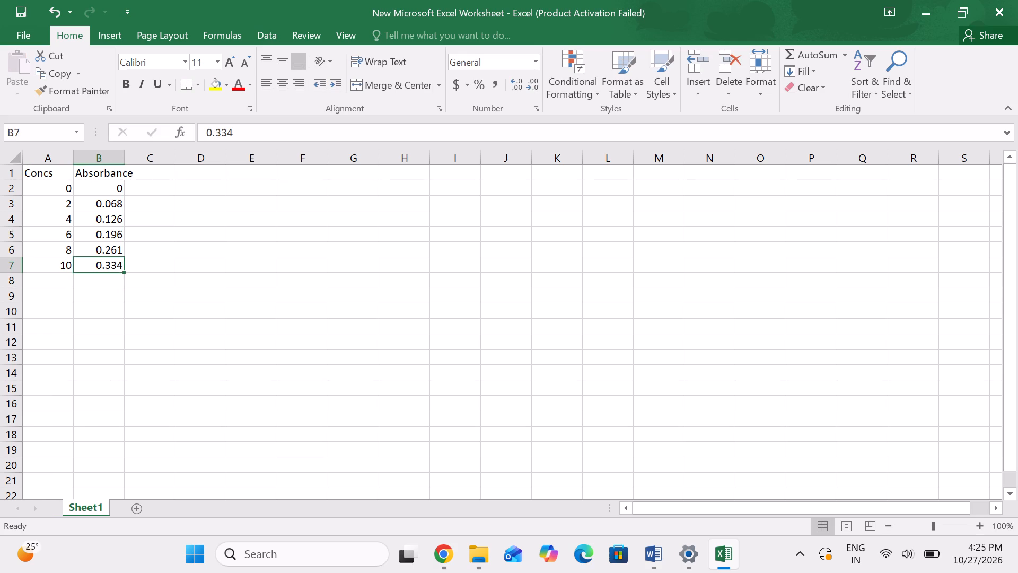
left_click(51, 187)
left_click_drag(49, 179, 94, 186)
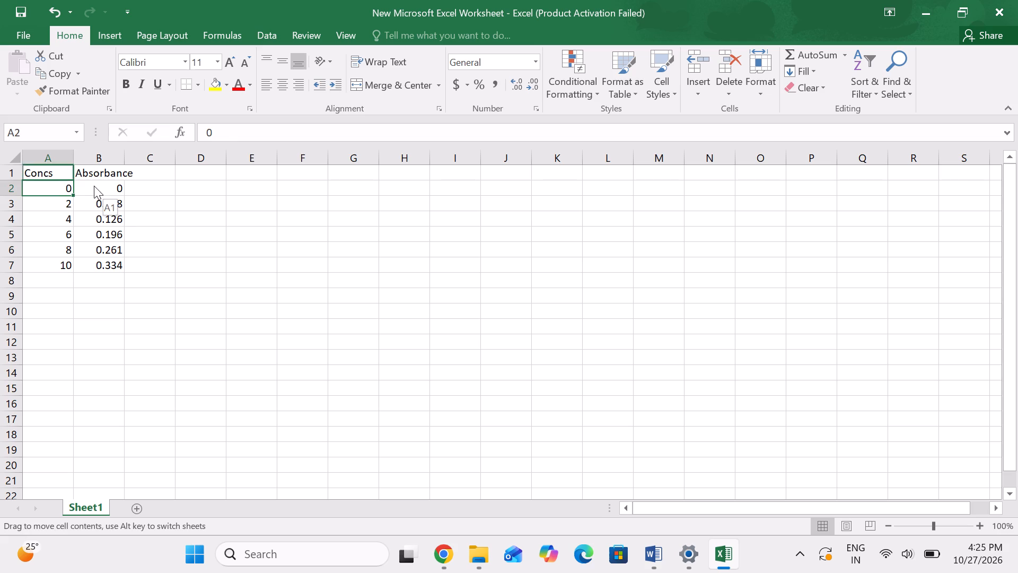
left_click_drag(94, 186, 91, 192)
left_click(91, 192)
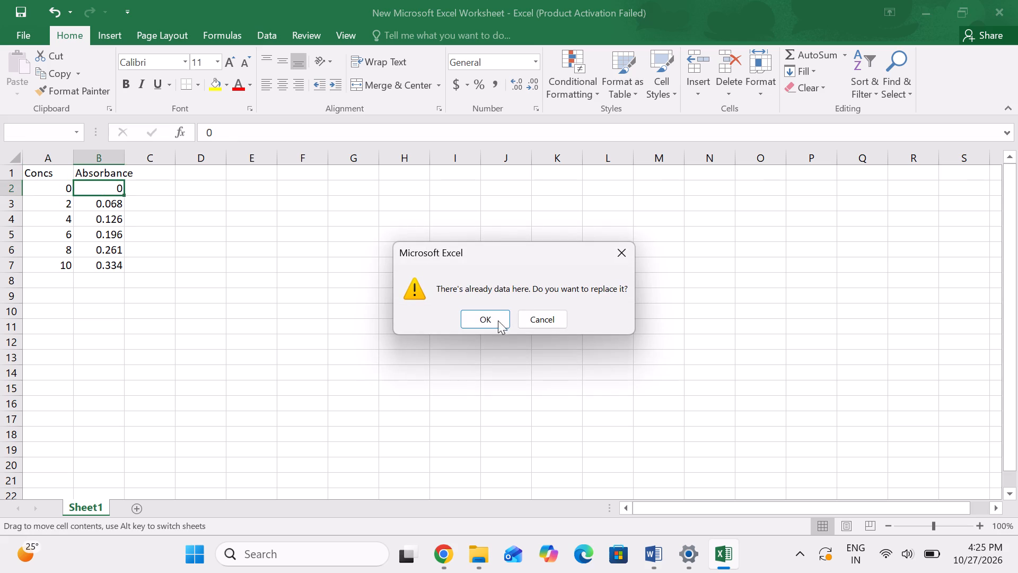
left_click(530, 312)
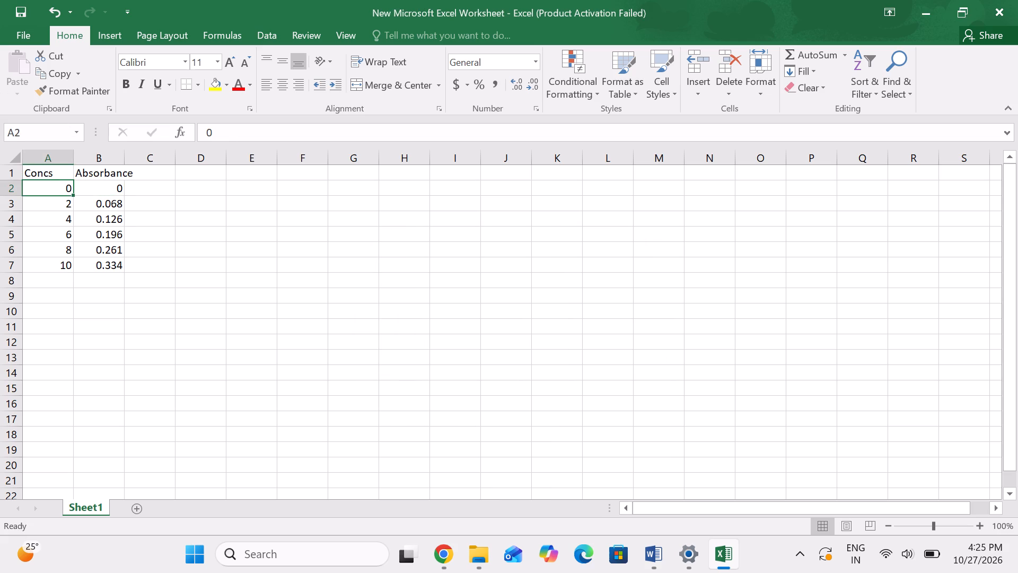
Insert a markers-only scatter chart from the concentration and absorbance data in A1:B7.
left_click_drag(52, 175, 115, 265)
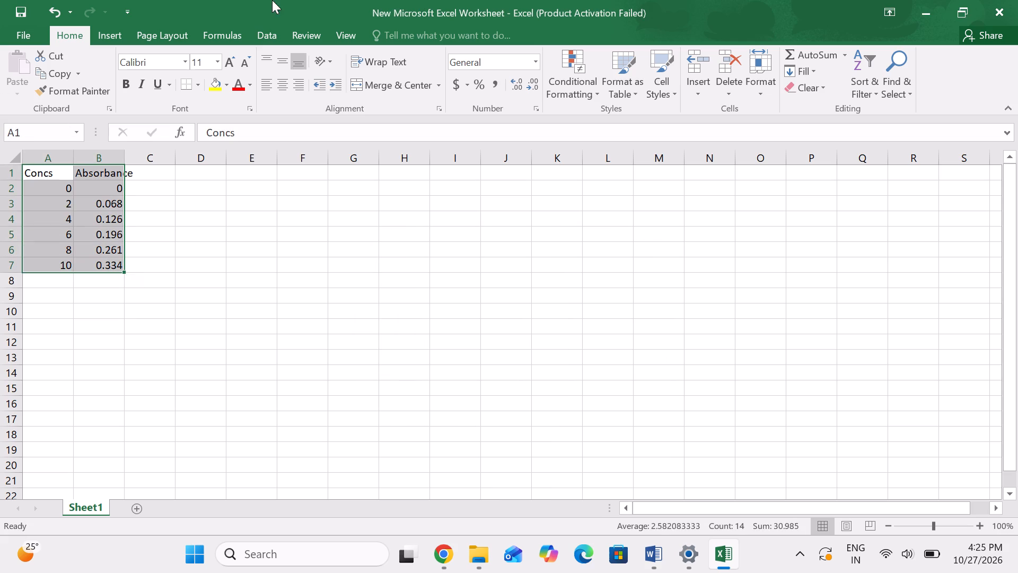
left_click(113, 28)
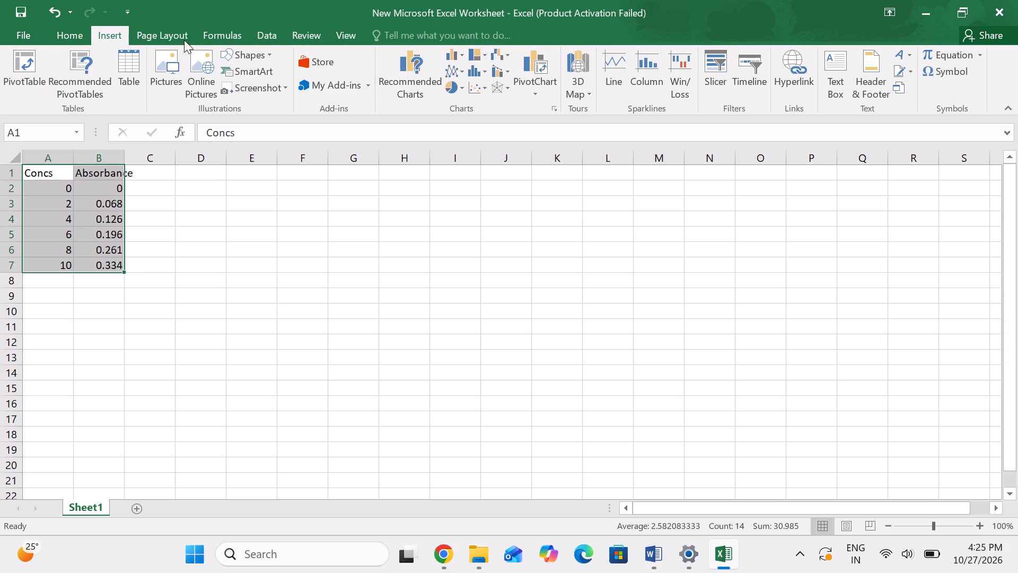
left_click(482, 88)
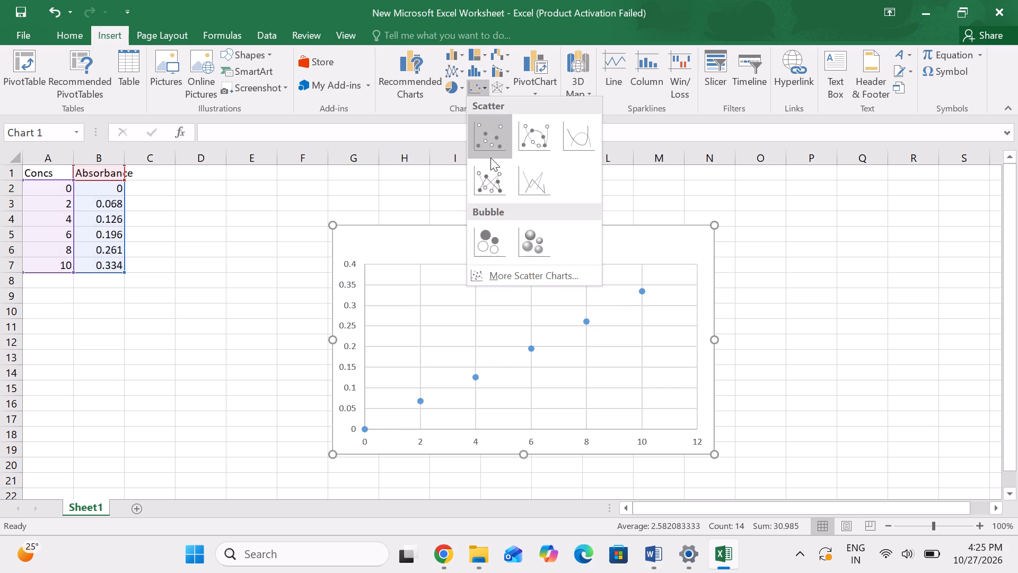
left_click(490, 138)
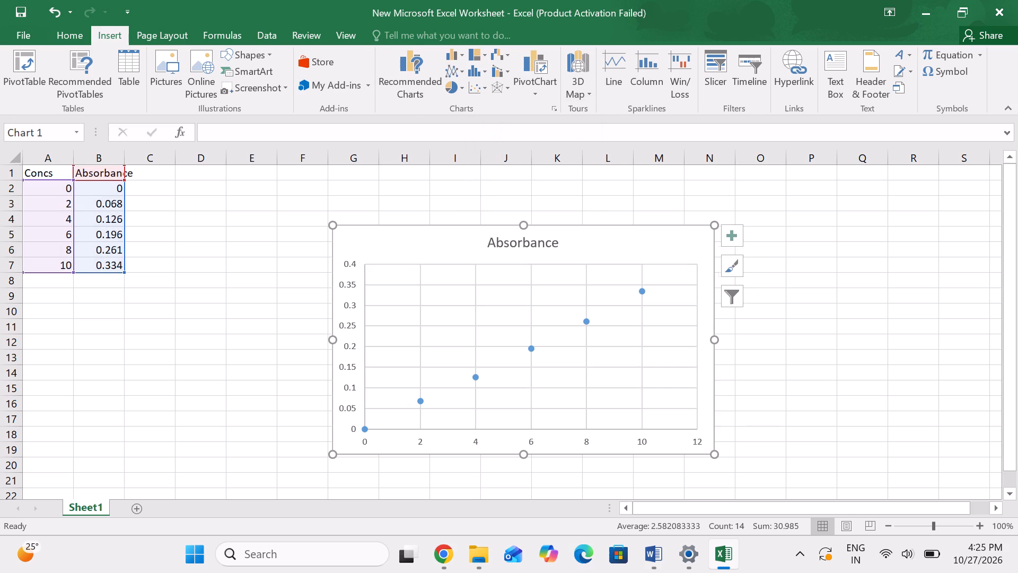
Add a linear trendline to the absorbance points in the scatter chart.
left_click(737, 243)
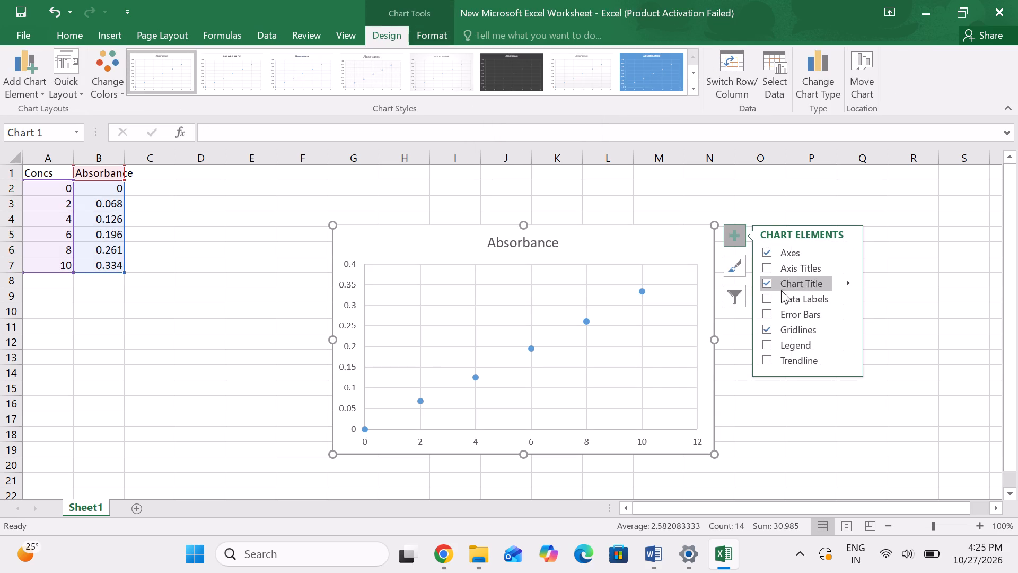
left_click(789, 365)
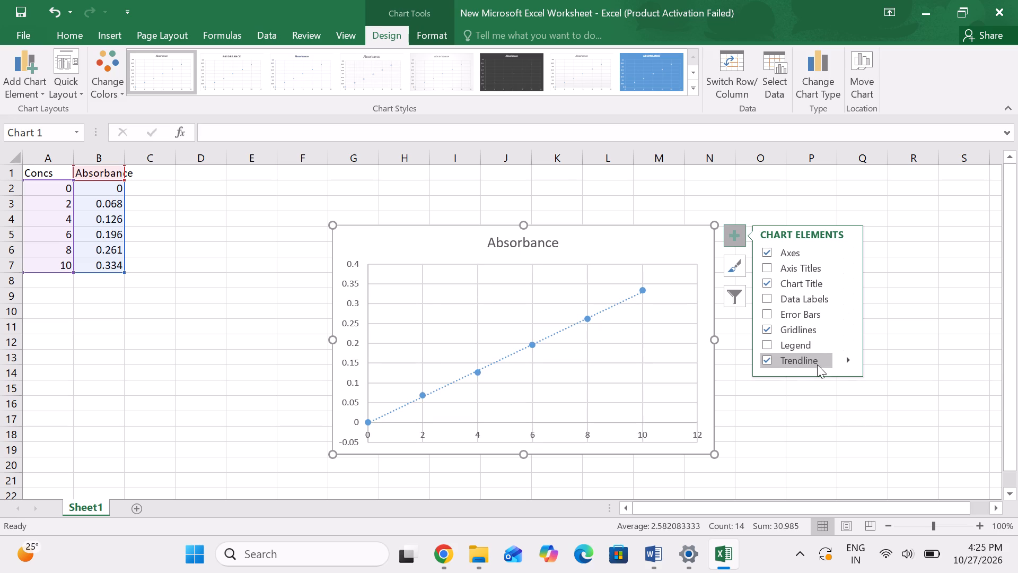
left_click(850, 359)
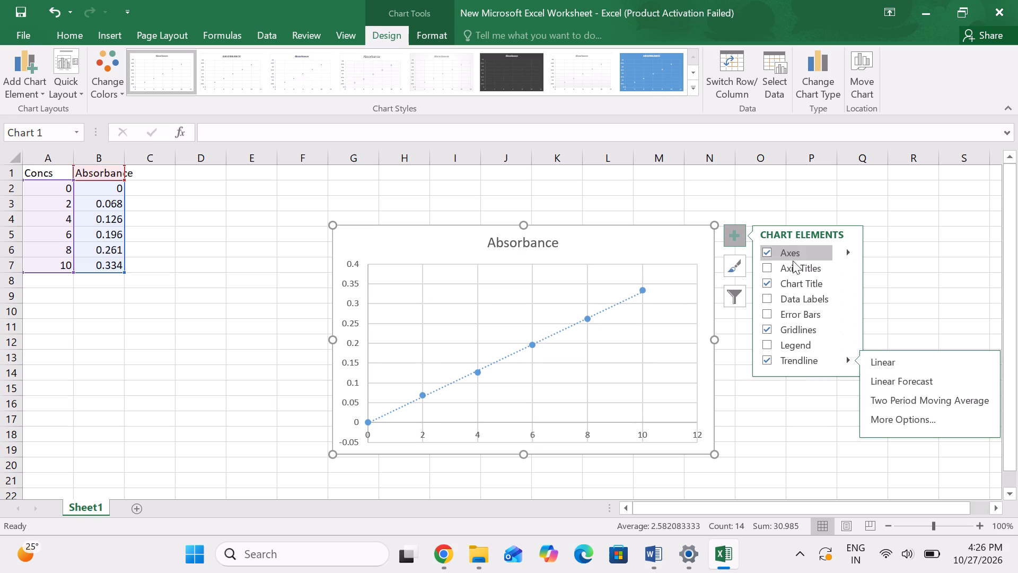
left_click(671, 256)
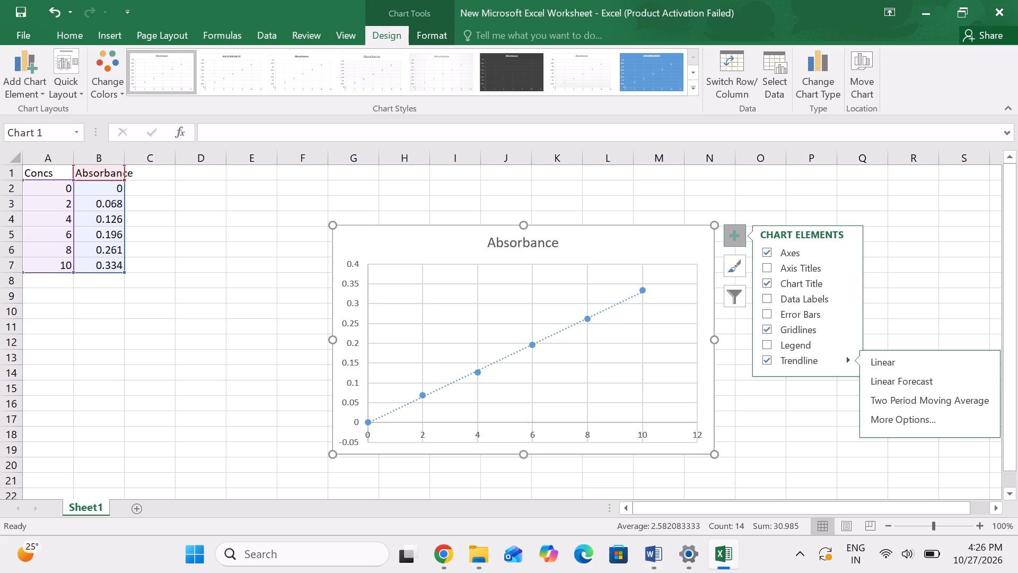
left_click(684, 242)
left_click(696, 221)
left_click(681, 277)
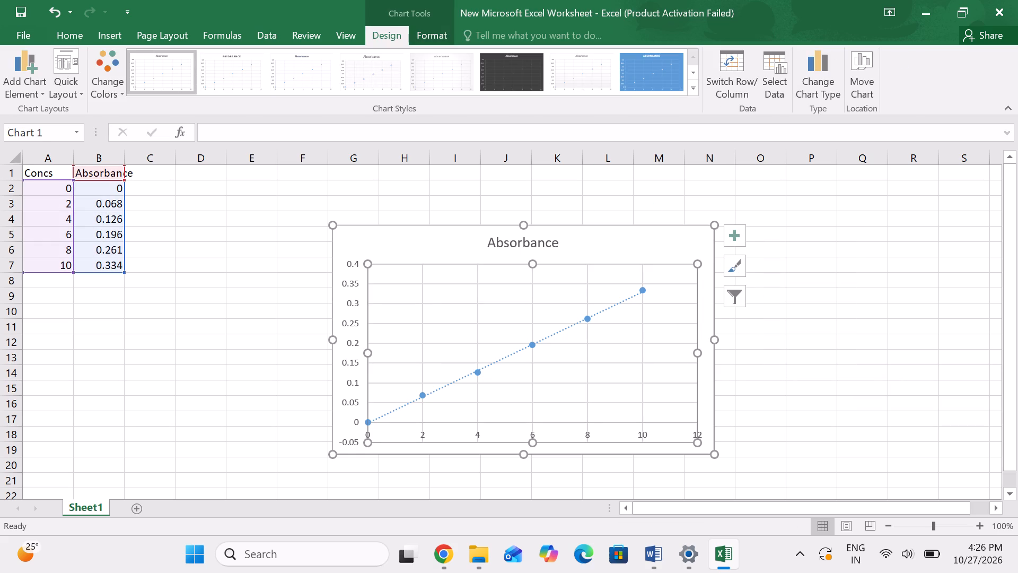
left_click(680, 278)
Display the linear trendline's equation and R-squared value on the chart, with no fixed intercept.
left_click(727, 239)
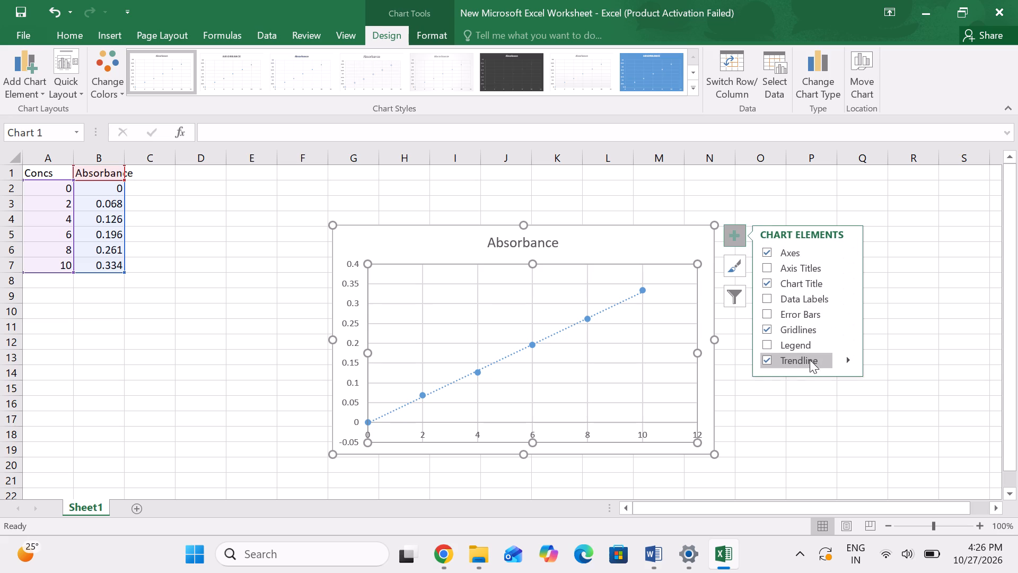
left_click(844, 362)
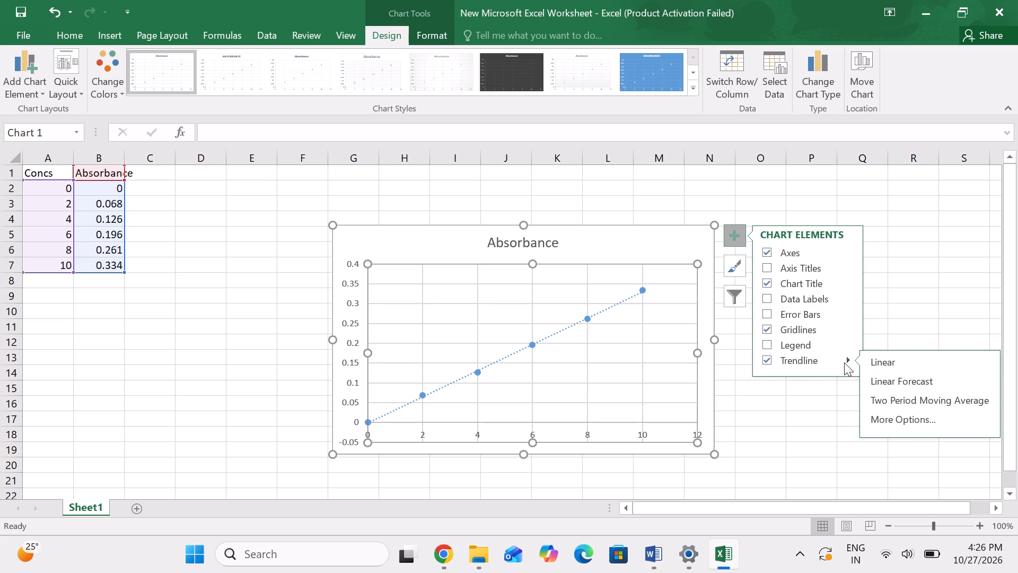
left_click(890, 426)
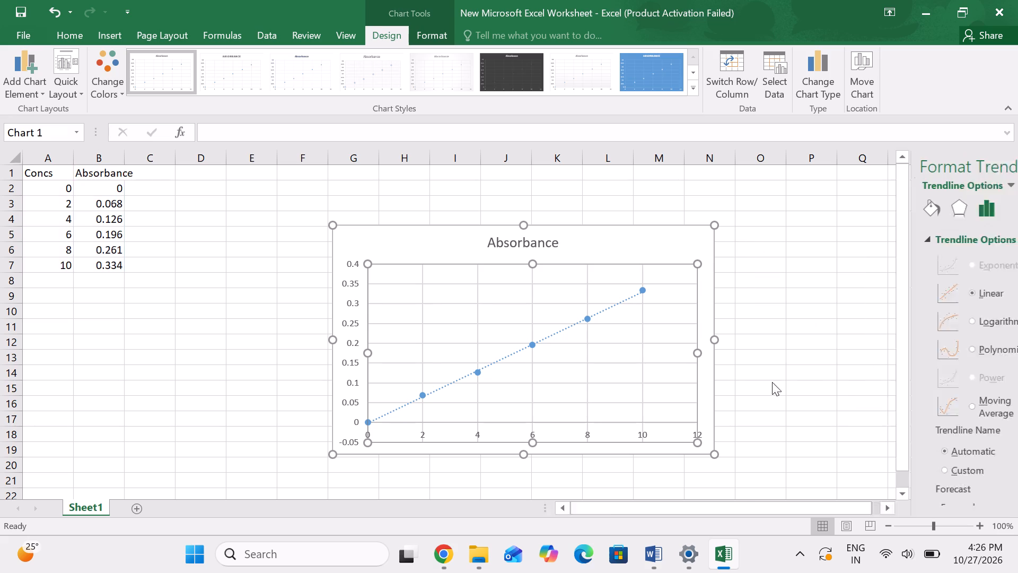
scroll(858, 394, "down", 2)
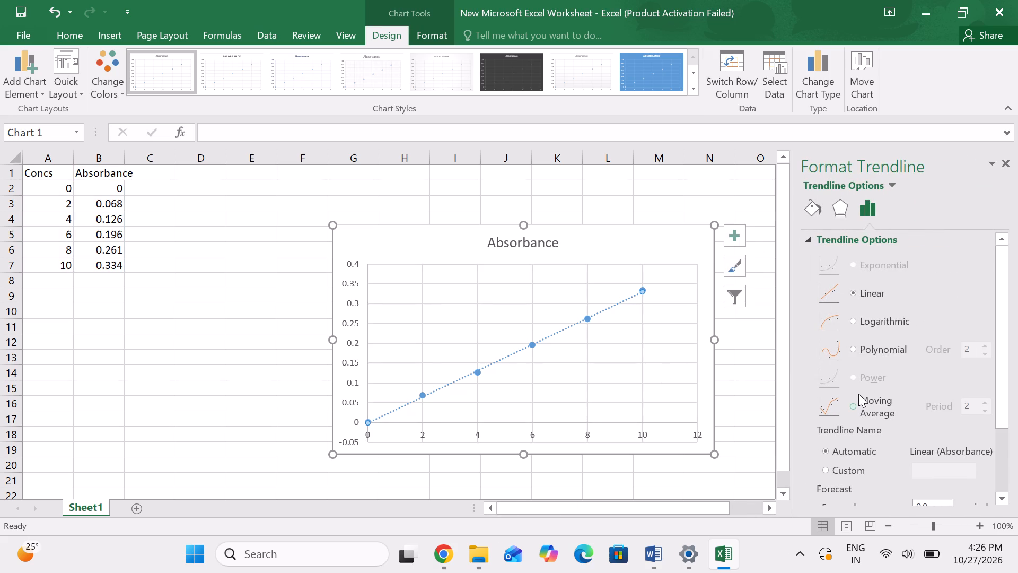
left_click_drag(997, 384, 1003, 499)
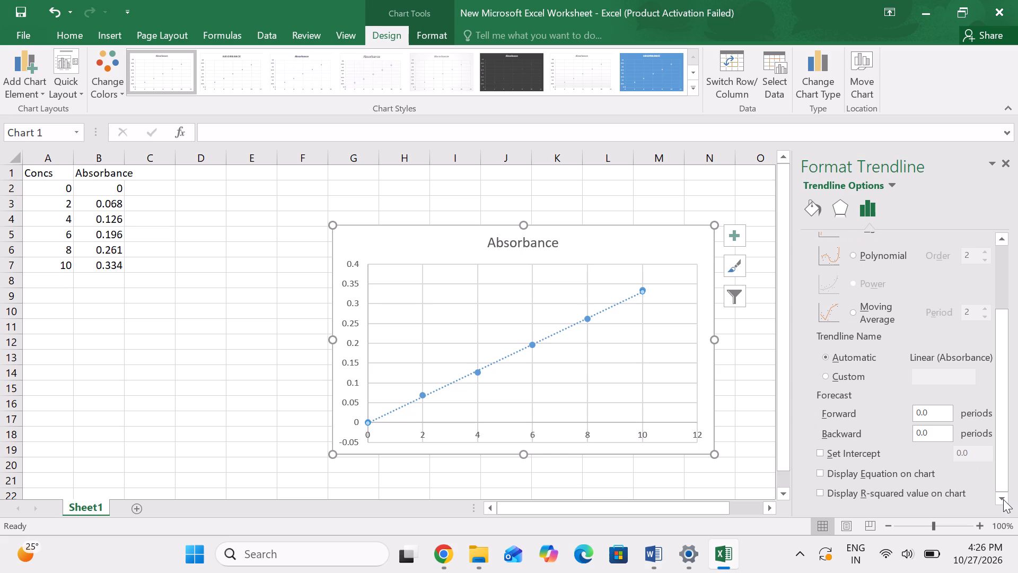
left_click(819, 451)
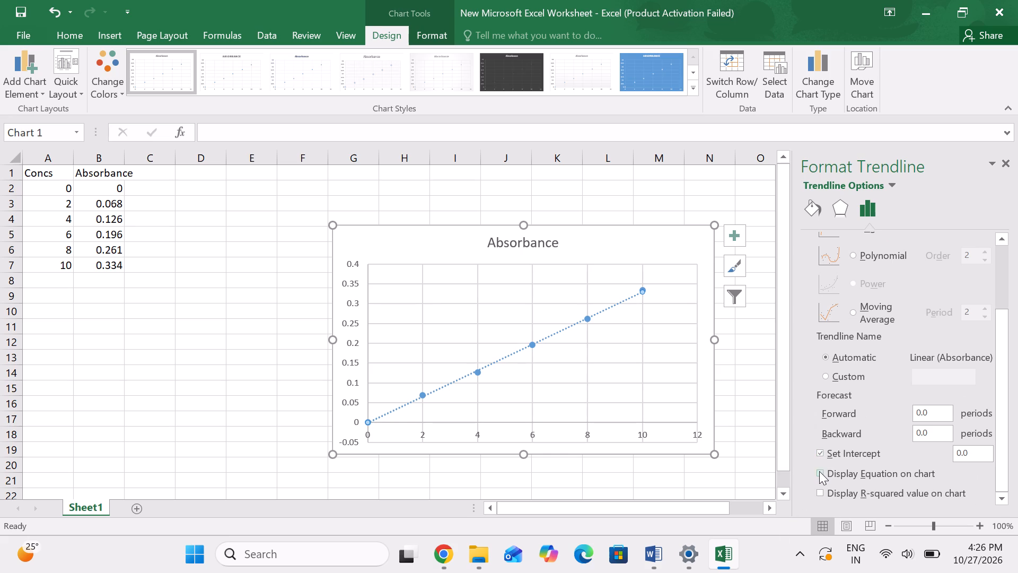
left_click(819, 471)
left_click(821, 487)
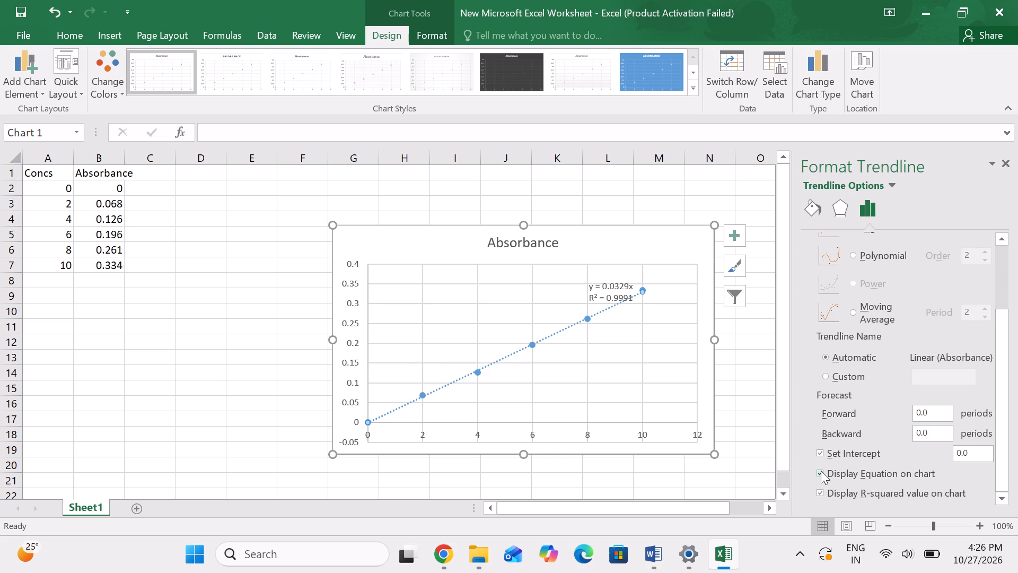
left_click(817, 452)
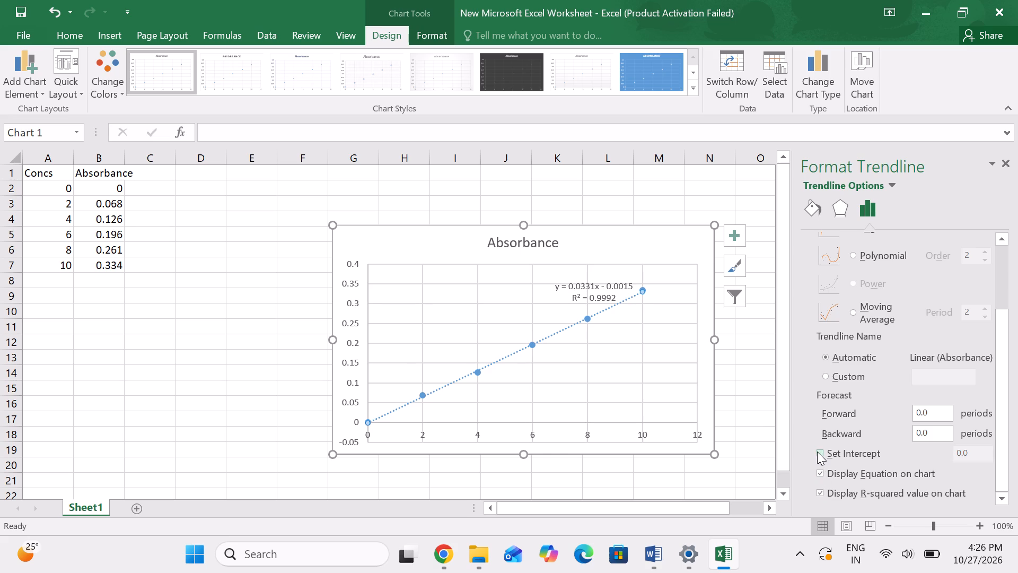
Delete the horizontal and vertical major gridlines from the absorbance chart.
left_click(651, 344)
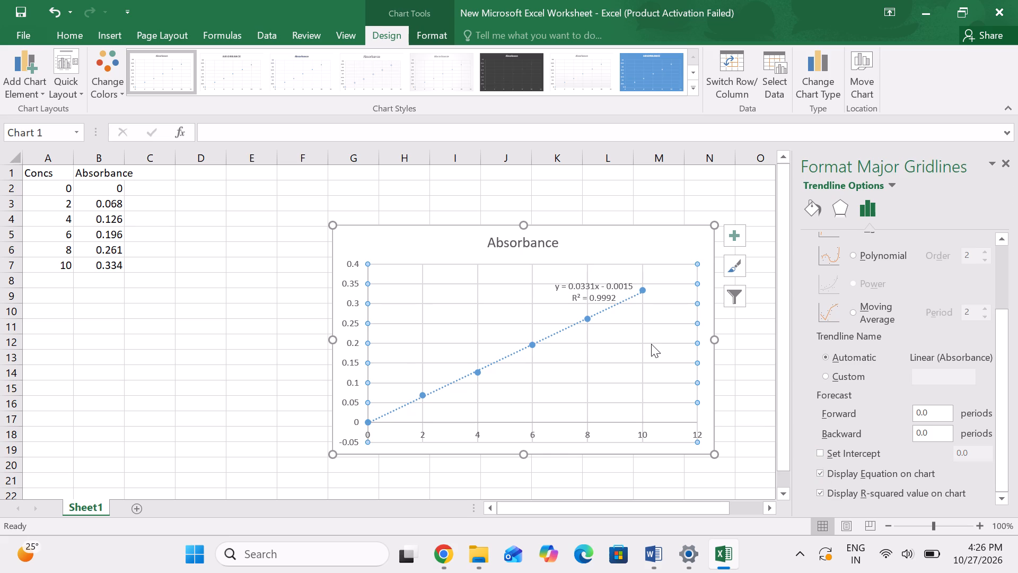
key("BackSpace")
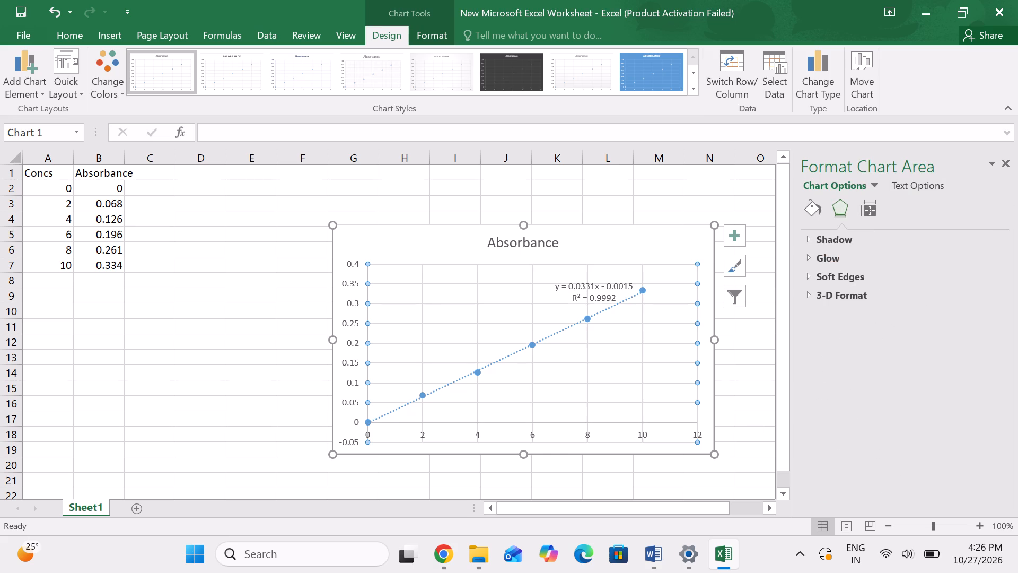
left_click(643, 344)
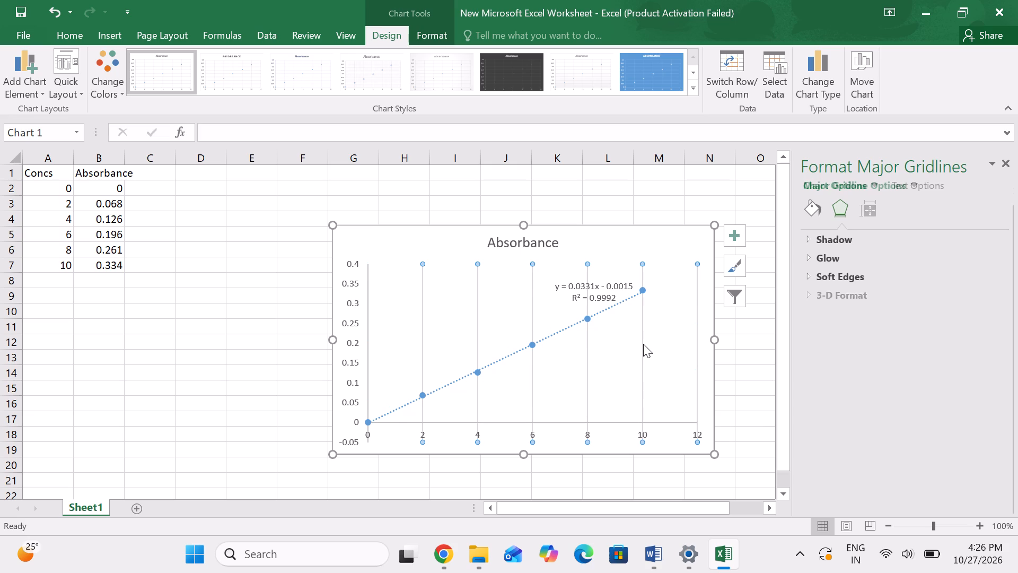
key("BackSpace")
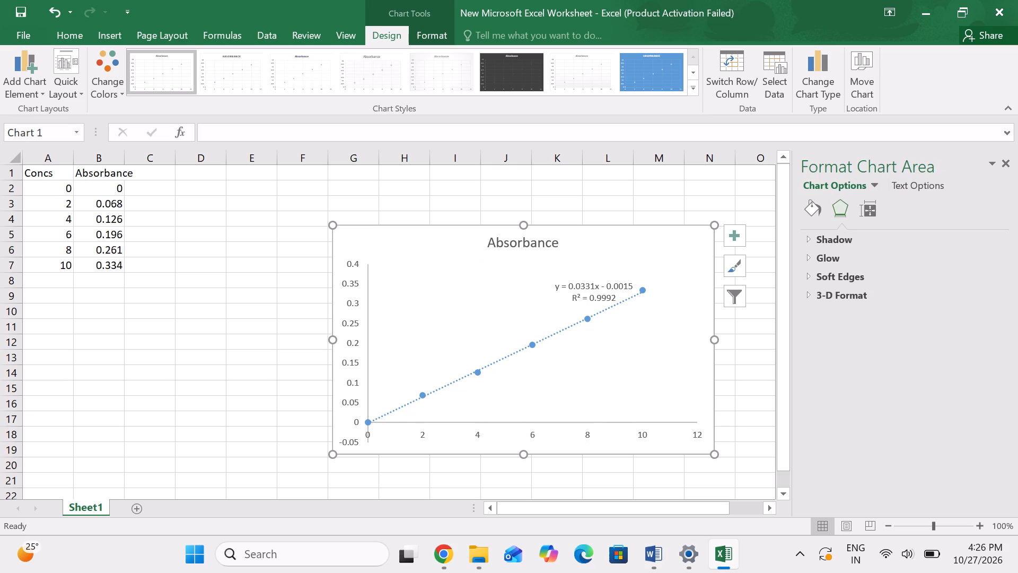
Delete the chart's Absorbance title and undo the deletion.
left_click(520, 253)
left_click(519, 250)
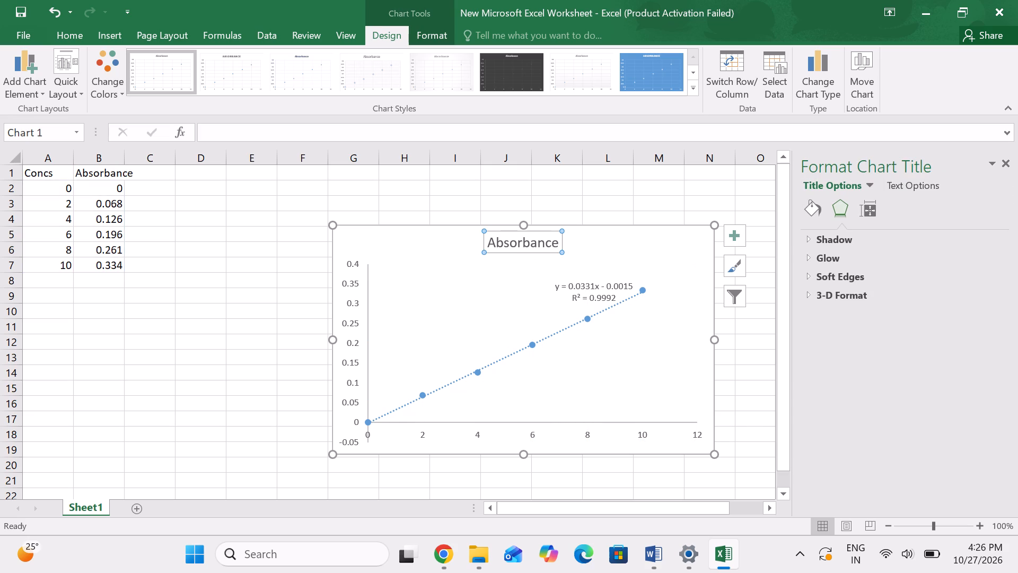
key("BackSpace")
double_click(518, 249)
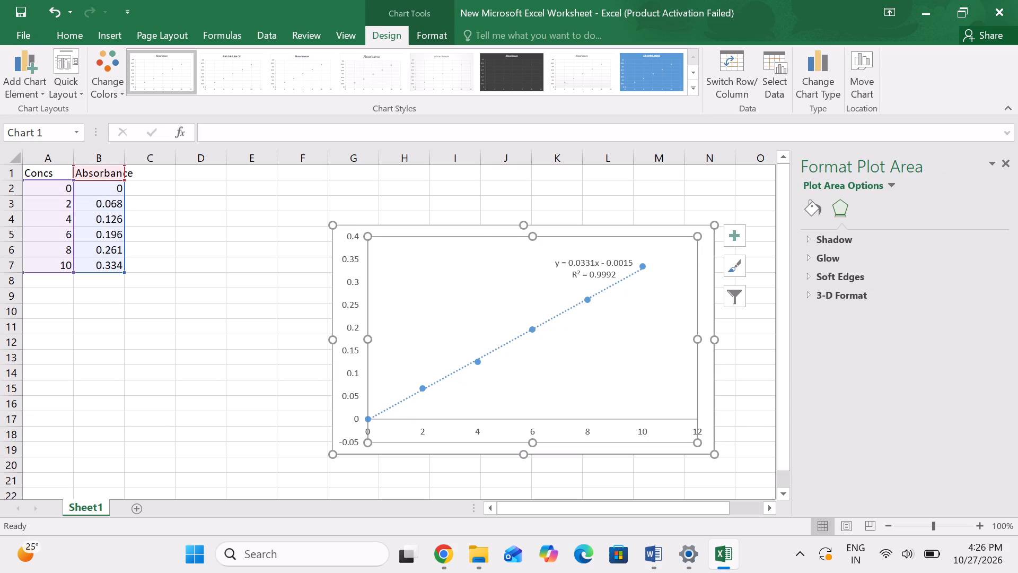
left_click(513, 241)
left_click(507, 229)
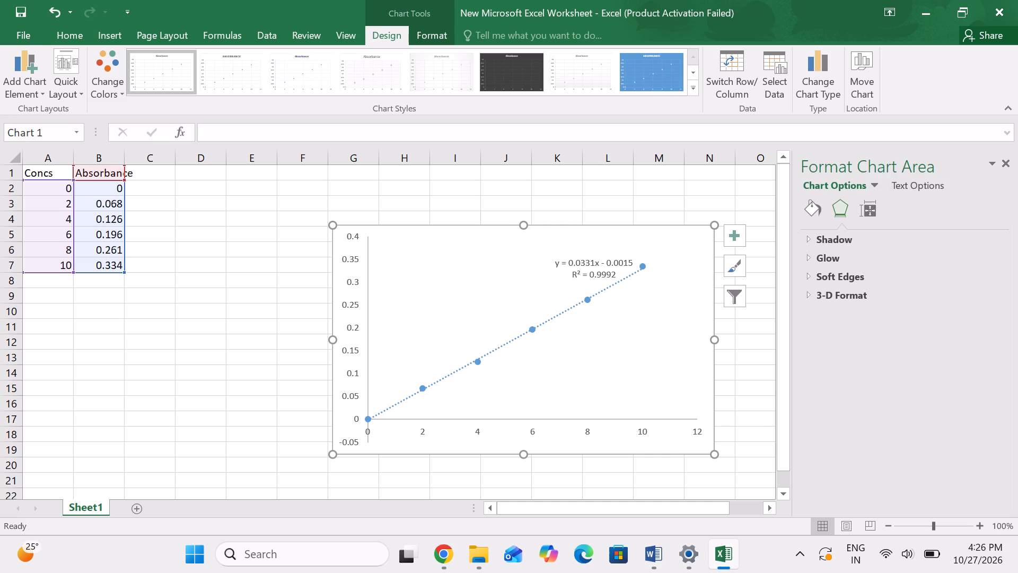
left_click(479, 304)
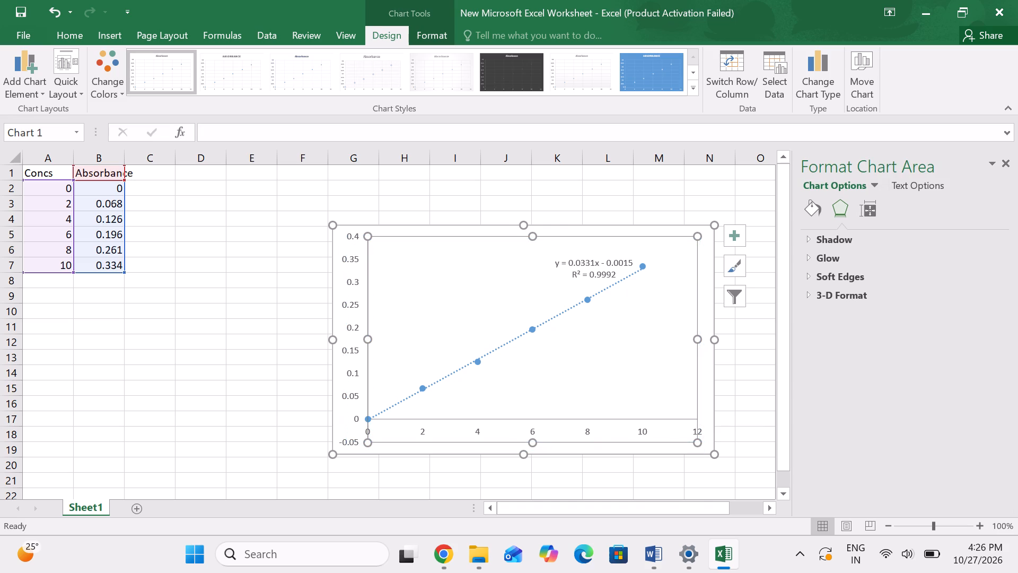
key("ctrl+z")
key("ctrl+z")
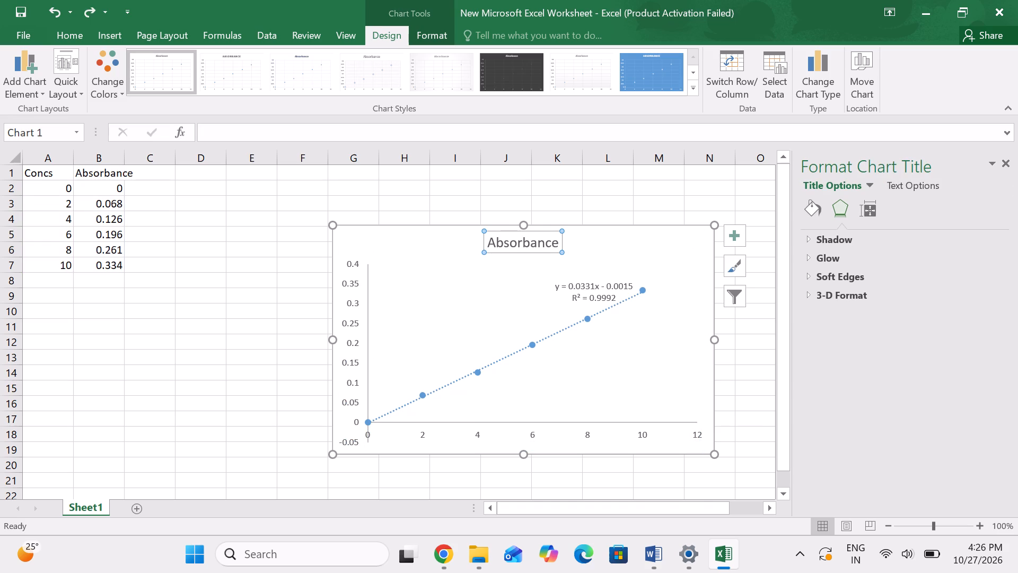
Replace the chart title text with 450nm.
left_click(526, 244)
key("Right")
key("Right")
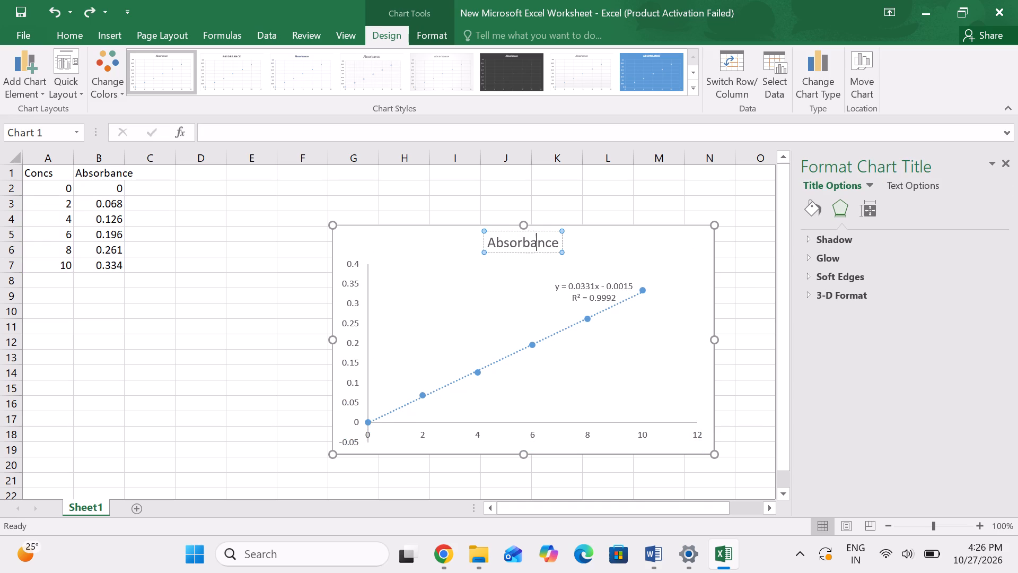
key("Right")
key("Right")
key("Right")
key("Right")
key("Left")
key("Right")
key("BackSpace")
key("BackSpace")
key("BackSpace")
key("BackSpace")
key("BackSpace")
key("BackSpace")
key("BackSpace")
key("BackSpace")
key("BackSpace")
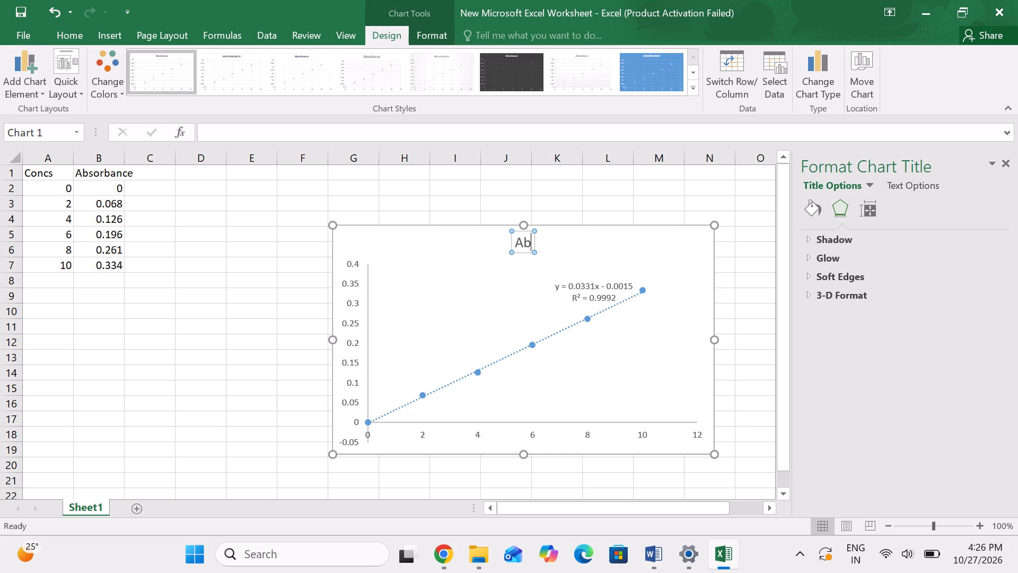
key("BackSpace")
type("450")
type("nm")
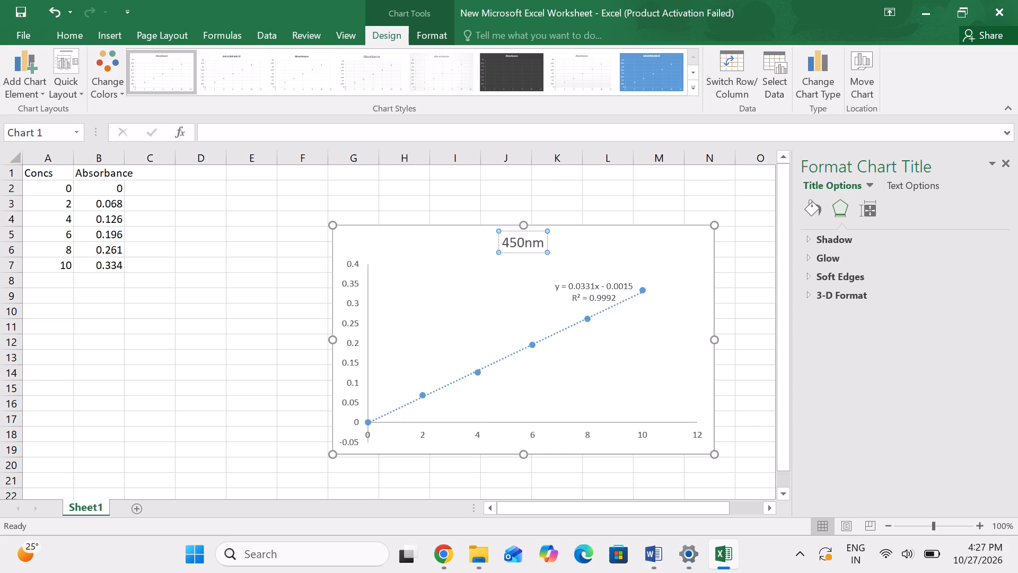
Move the 450nm chart directly below the data table, with its top edge in row 8 and its left edge in column A.
left_click_drag(359, 224, 282, 225)
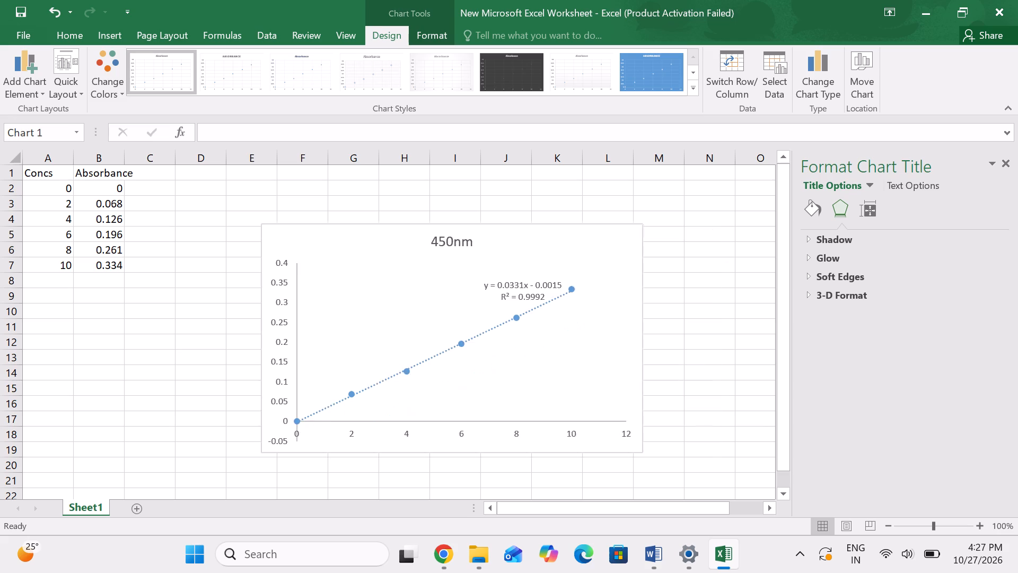
left_click_drag(282, 225, 69, 283)
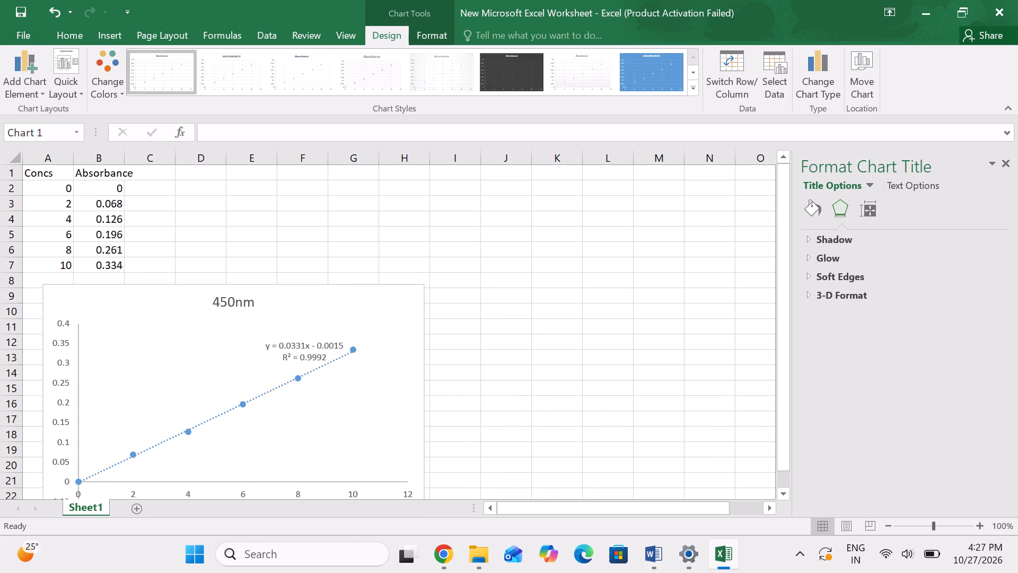
left_click_drag(69, 283, 71, 279)
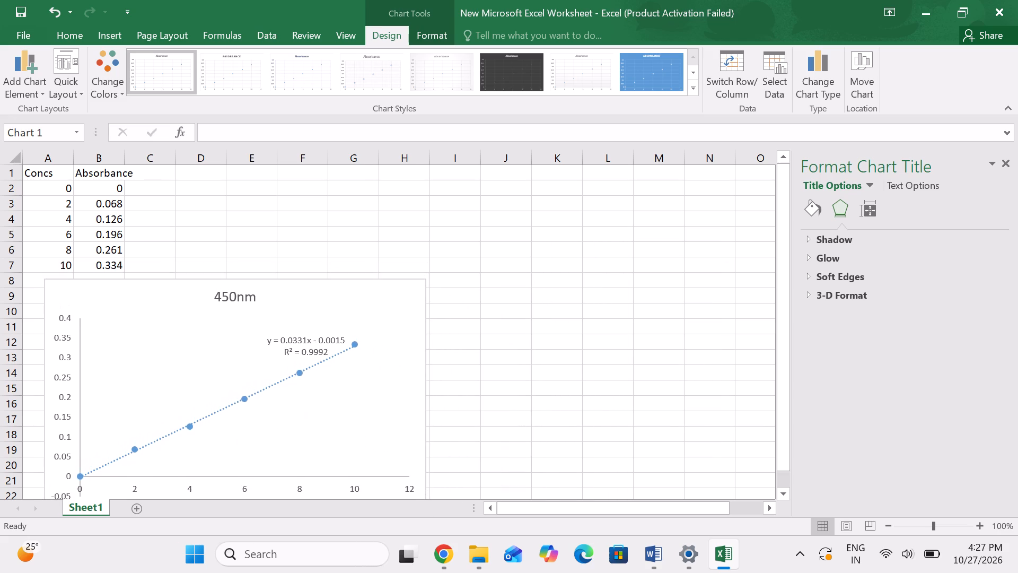
Close the chart formatting pane and move the 450nm chart clear of the data table, with its upper-left corner in cell C6.
left_click_drag(71, 279, 71, 267)
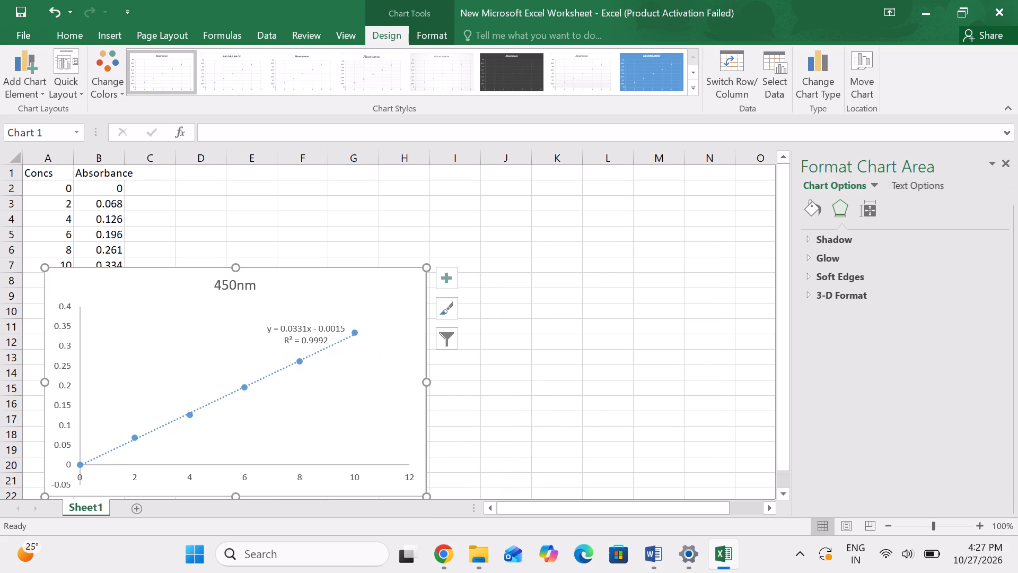
left_click(1000, 160)
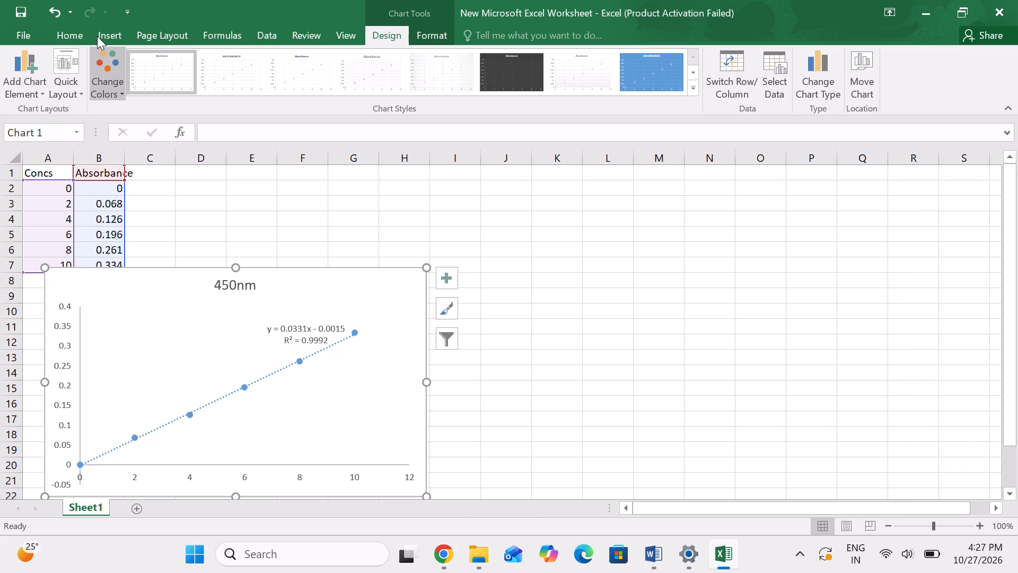
left_click(72, 31)
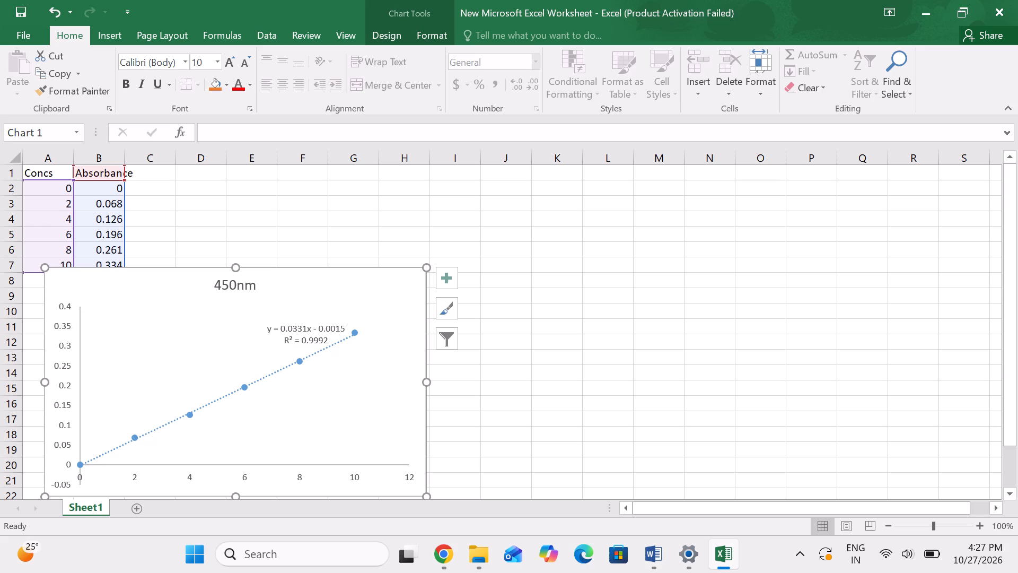
left_click_drag(50, 277, 42, 286)
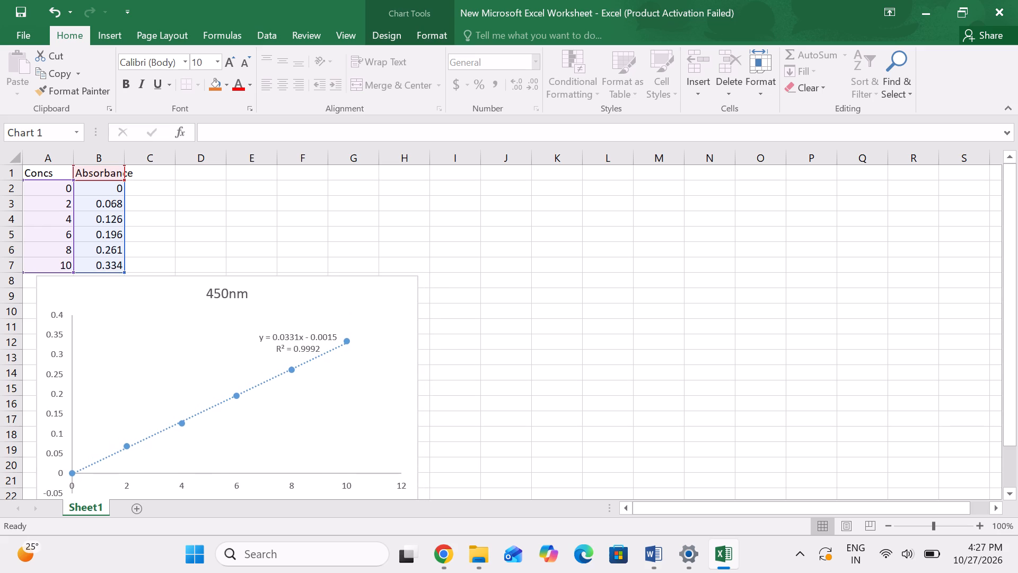
left_click_drag(42, 286, 146, 223)
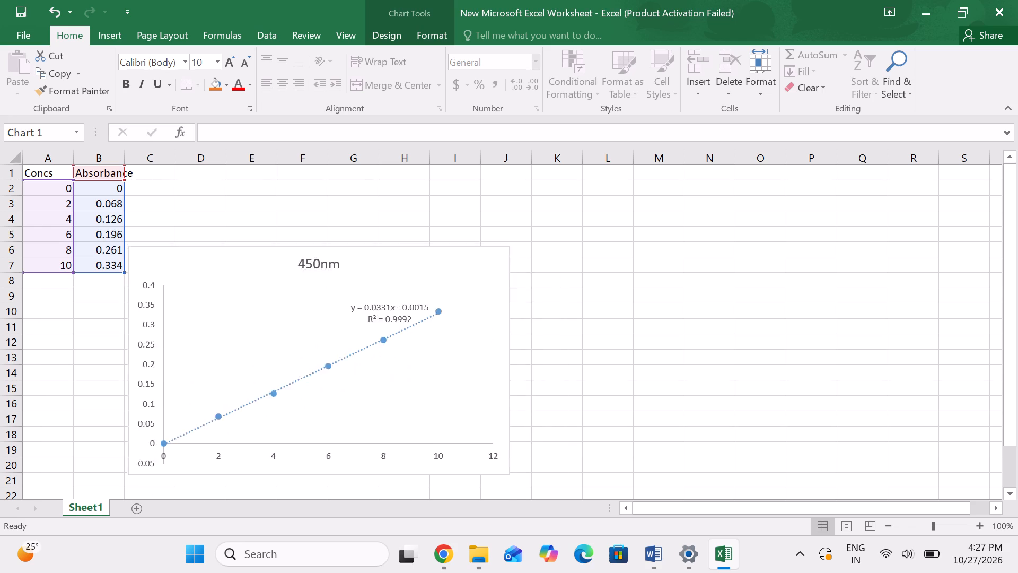
left_click_drag(146, 223, 153, 237)
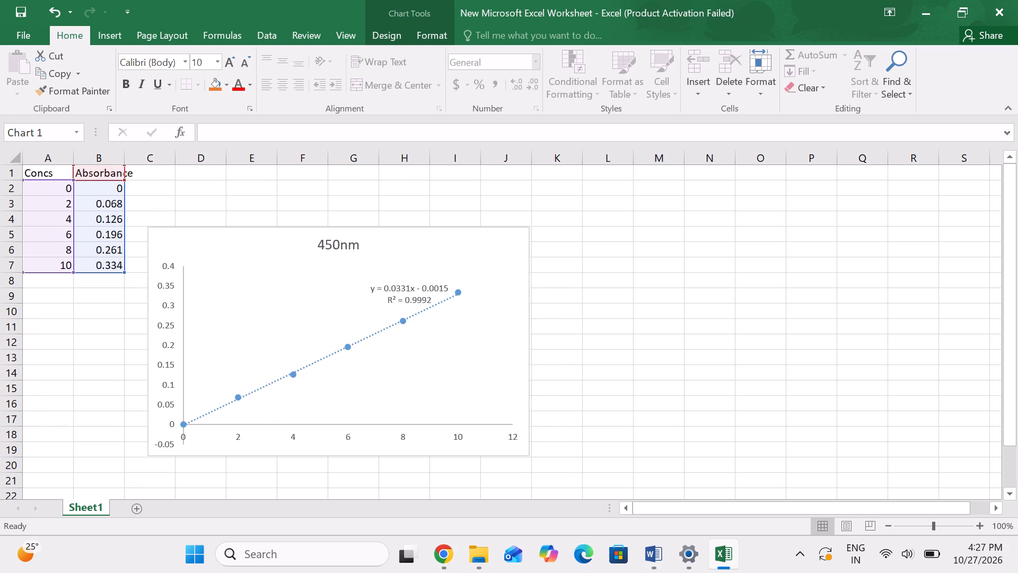
left_click_drag(153, 237, 155, 257)
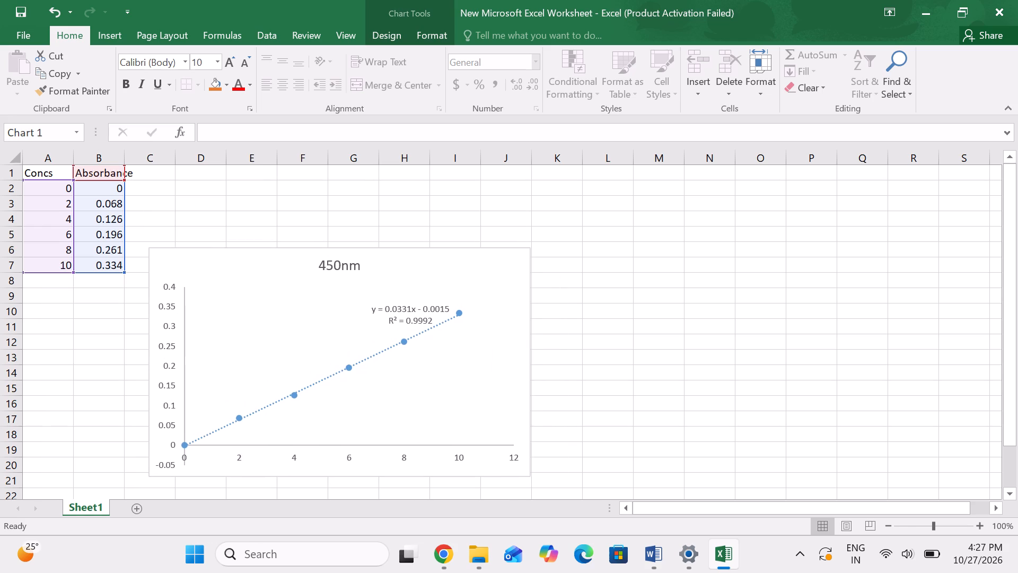
left_click_drag(155, 257, 157, 257)
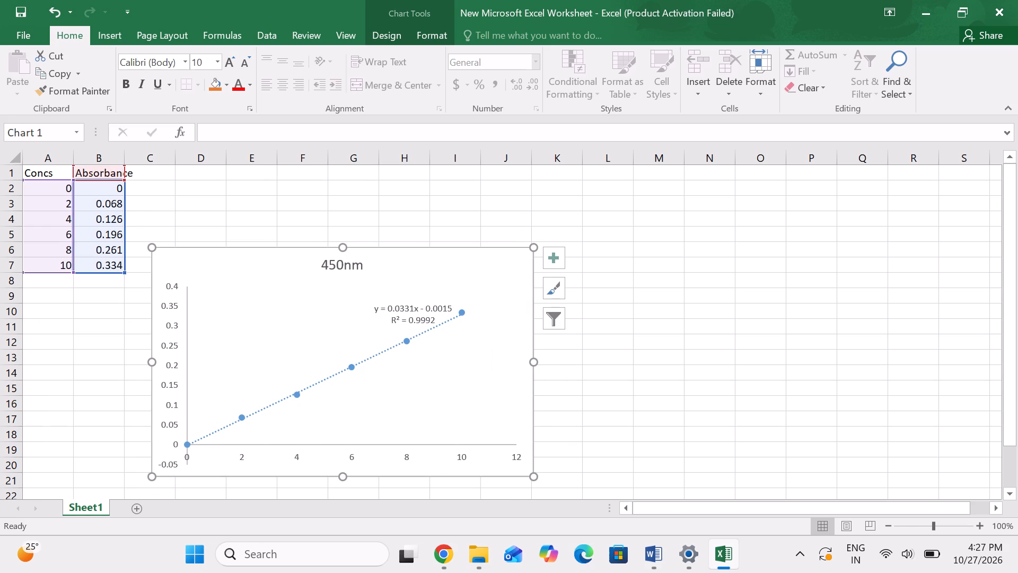
Copy the Concs and Absorbance headers from A1:C1 and paste them starting at cell N1.
left_click(56, 173)
left_click(56, 173)
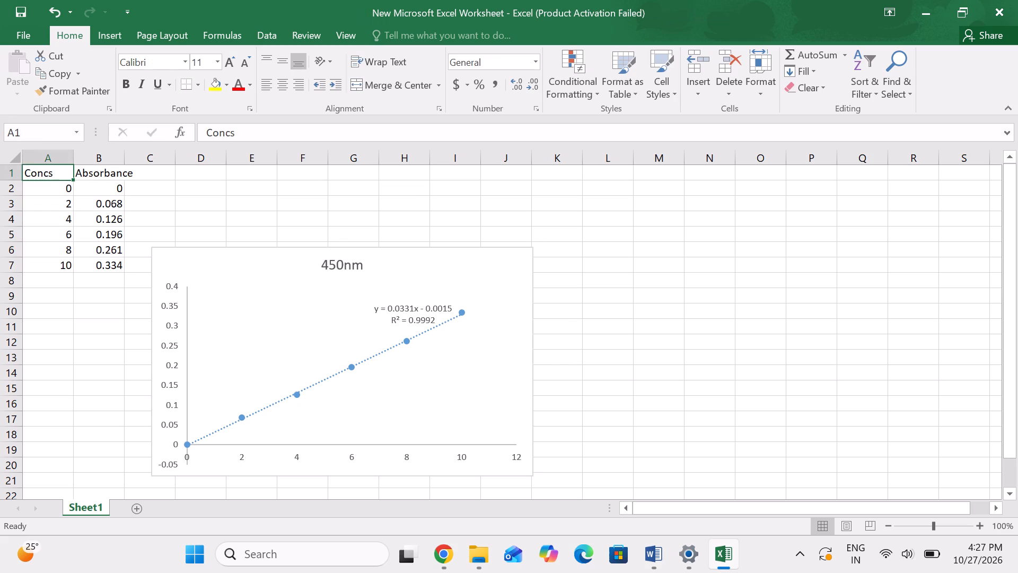
left_click_drag(56, 173, 78, 169)
left_click(60, 170)
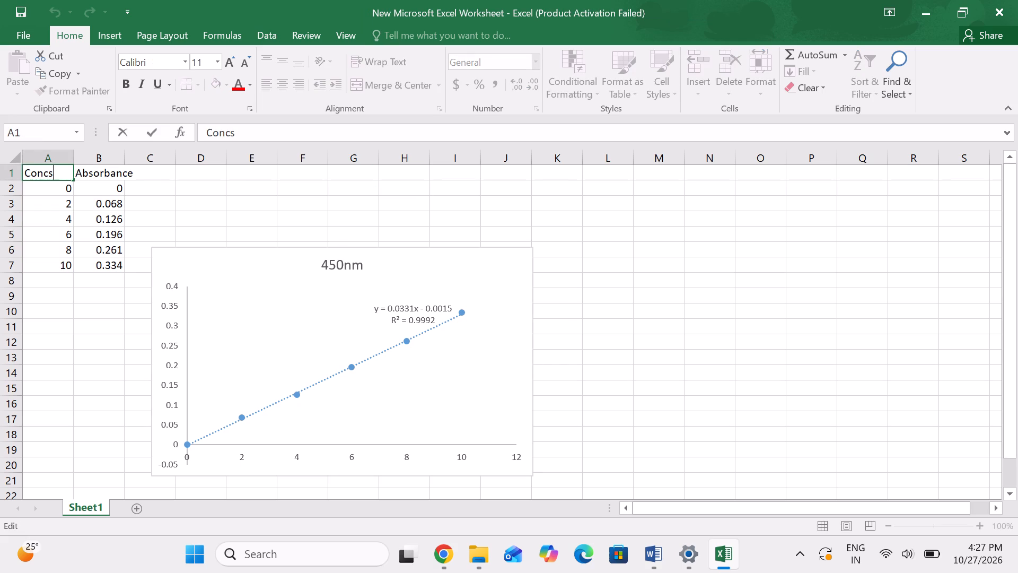
left_click_drag(151, 175, 52, 175)
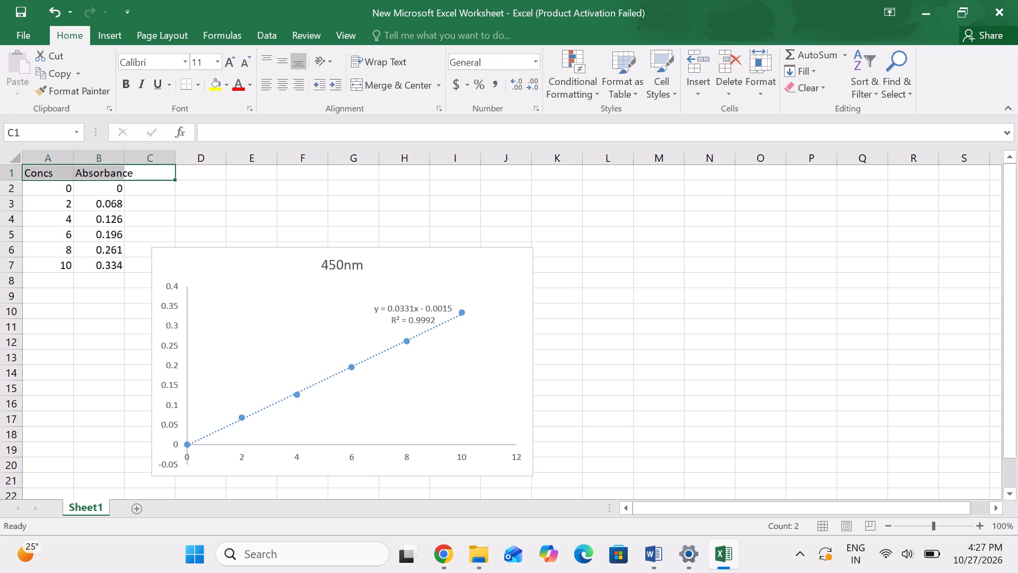
key("ctrl+c")
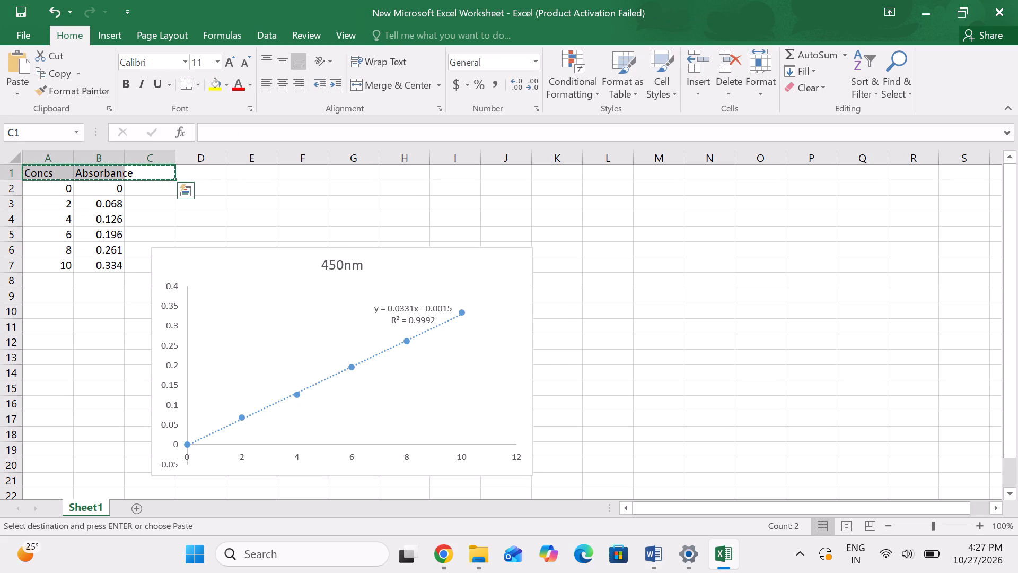
left_click(723, 176)
key("ctrl+v")
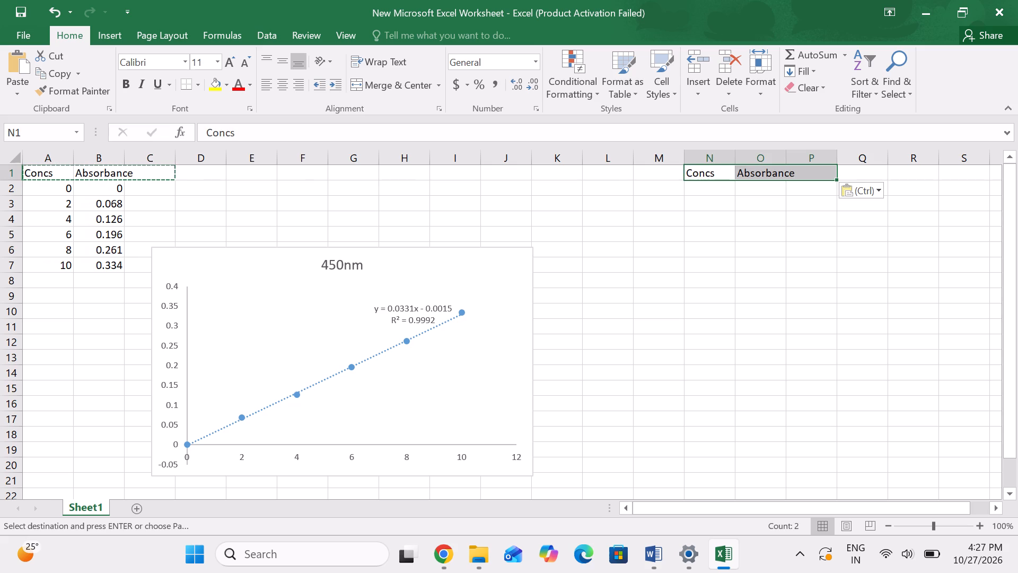
Fill the second Concs column, N2 to N7, with the concentrations 0, 2, 4, 6, 8 and 10.
left_click(726, 196)
left_click(724, 194)
left_click(721, 189)
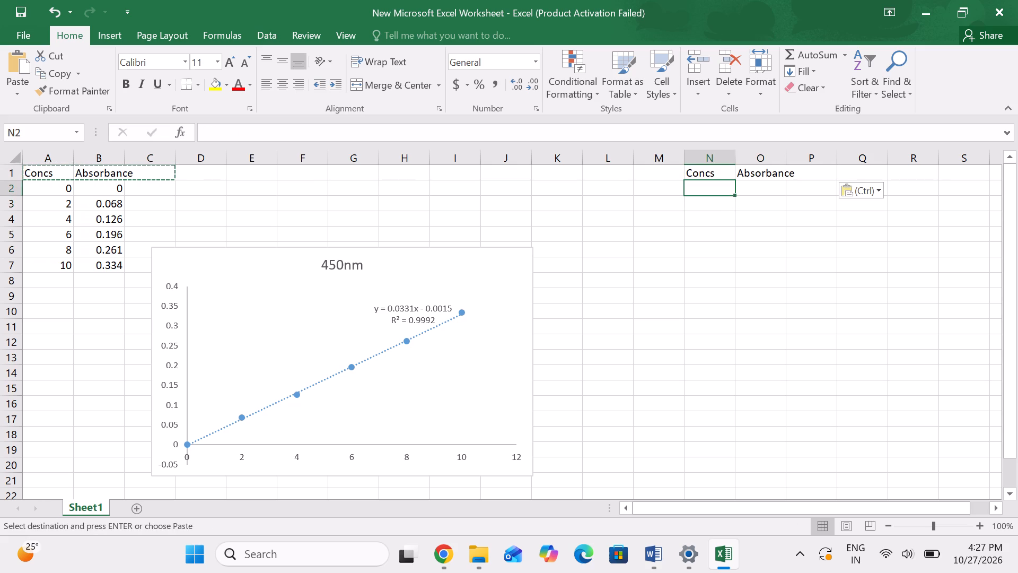
key("0")
key("Down")
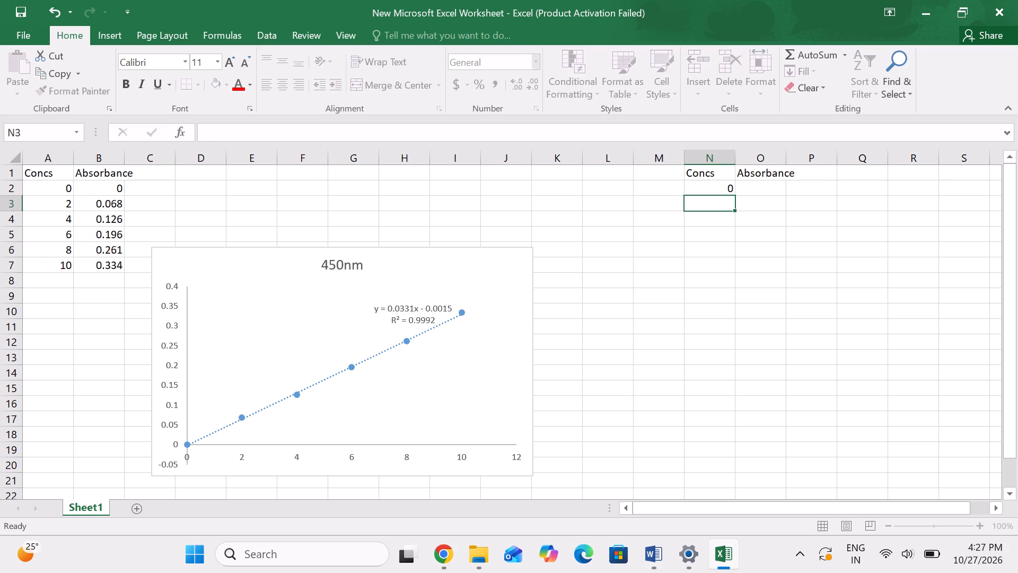
key("1")
key("Down")
key("Up")
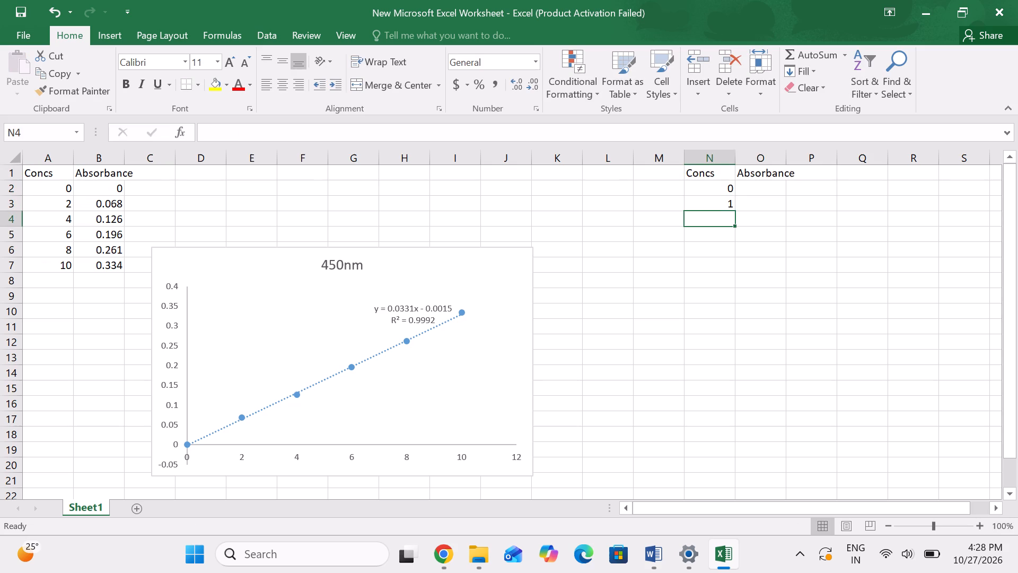
key("BackSpace")
key("2")
key("Down")
key("4")
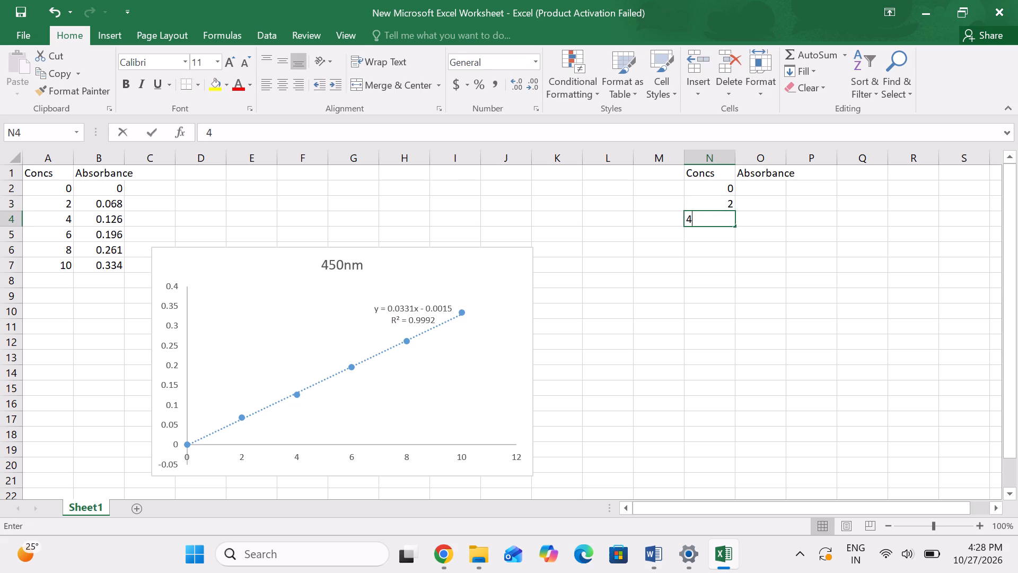
key("Down")
key("6")
key("Down")
key("8")
key("Down")
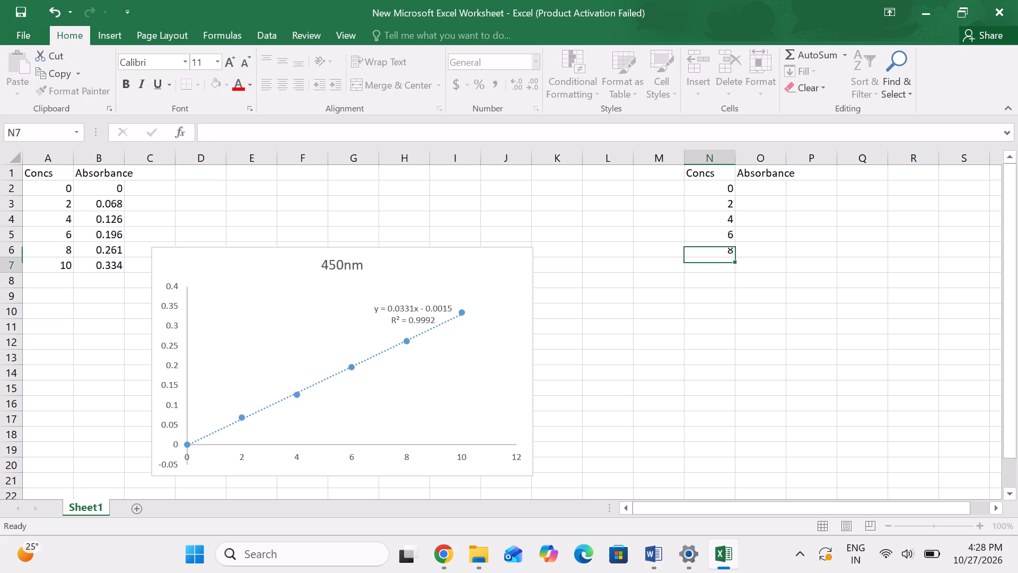
type("10")
key("Right")
Enter the absorbance values 0 in O2 and 0.058 in O3 for concentrations 0 and 2.
key("Up")
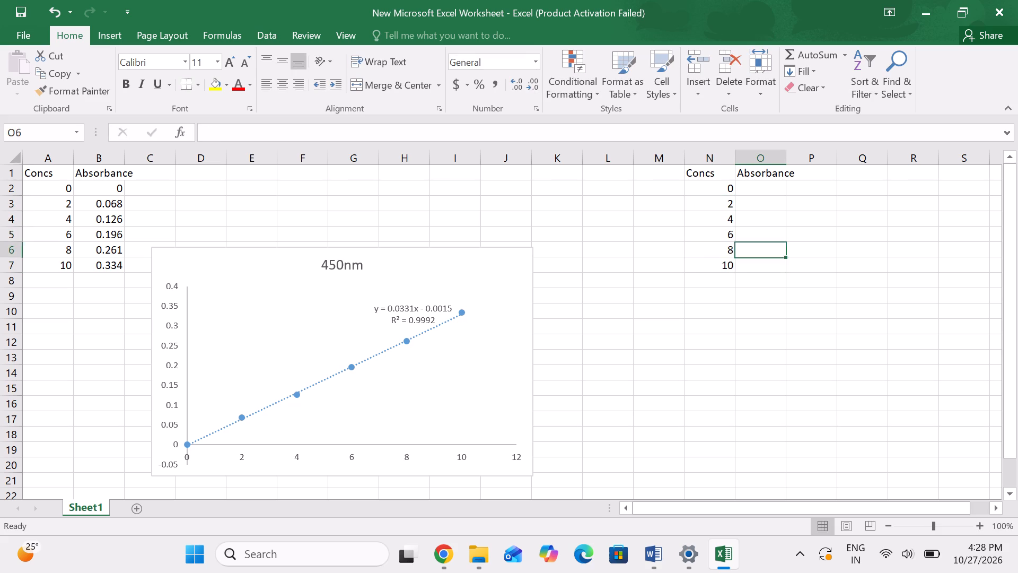
key("Up")
key("Up")
key("Up")
key("Up")
key("0")
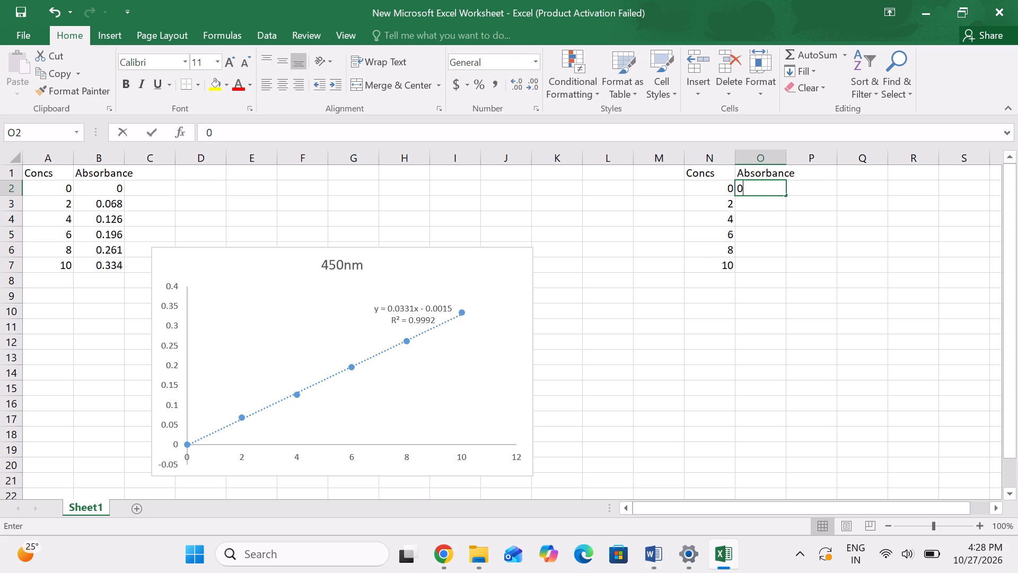
key("Down")
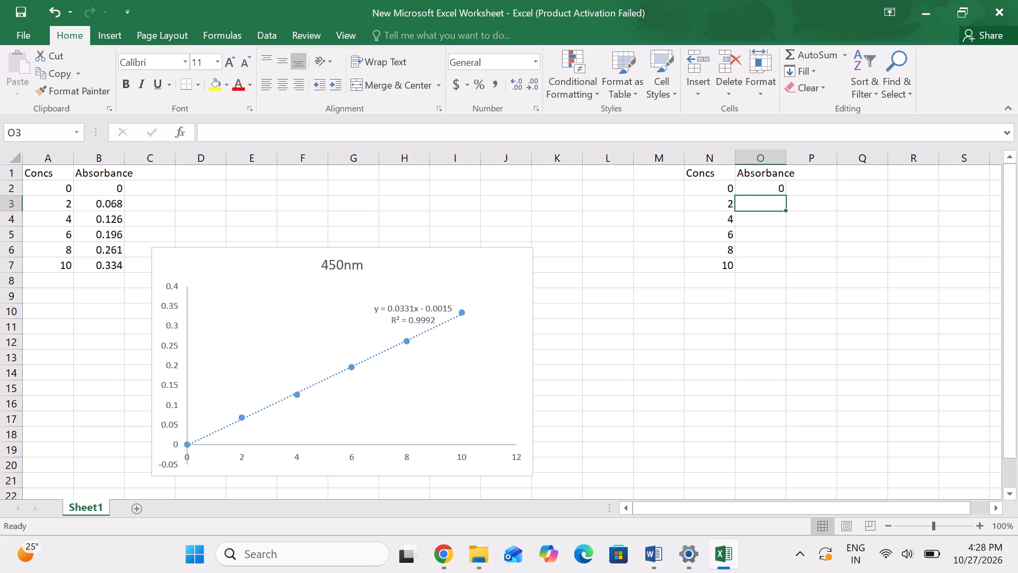
type(".058")
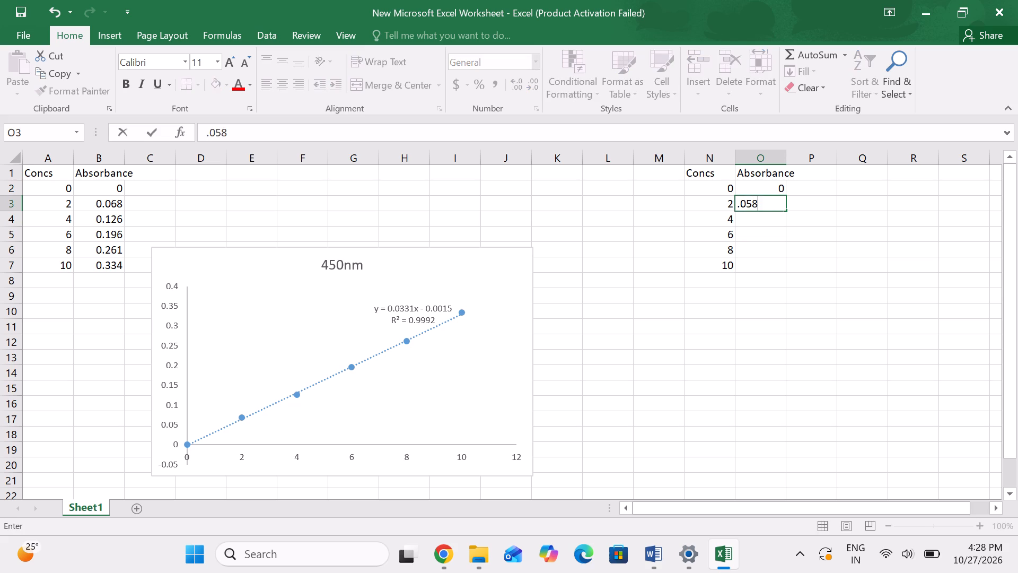
key("Down")
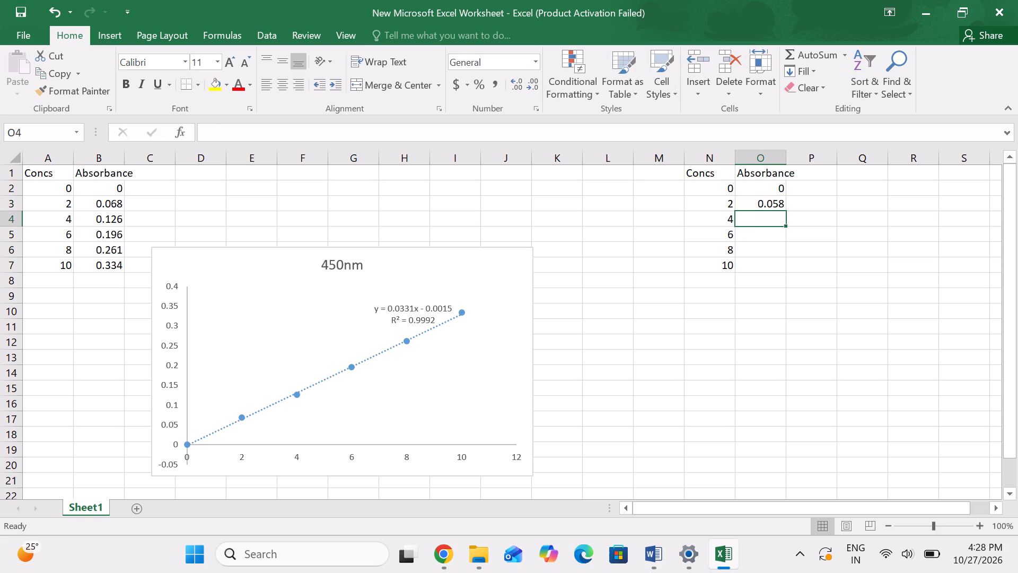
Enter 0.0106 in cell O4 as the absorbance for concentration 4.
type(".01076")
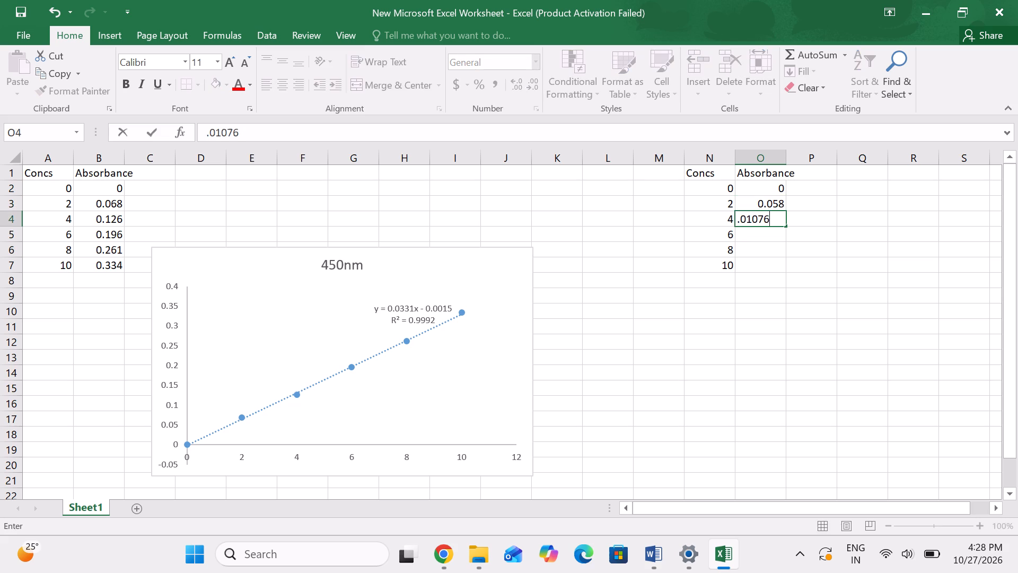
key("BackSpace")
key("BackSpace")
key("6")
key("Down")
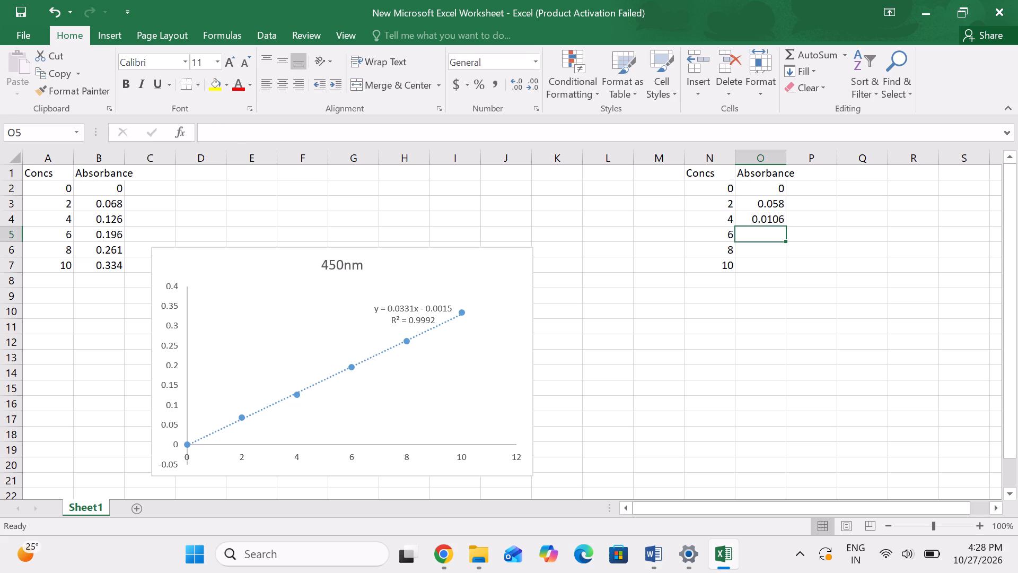
Replace the absorbance value in cell O4 with 0.106.
key("Up")
key("Left")
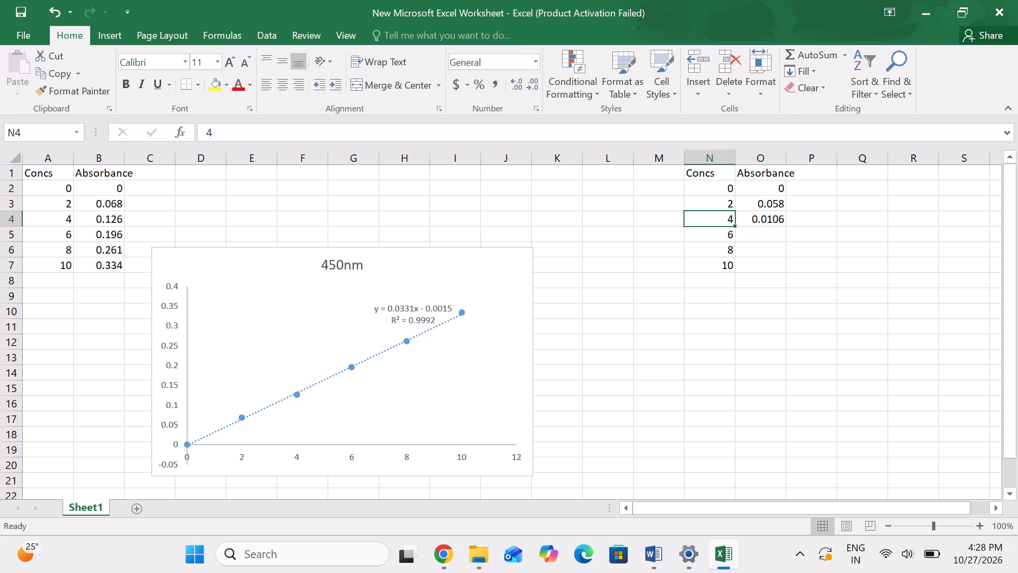
key("Down")
key("Up")
key("Right")
key("BackSpace")
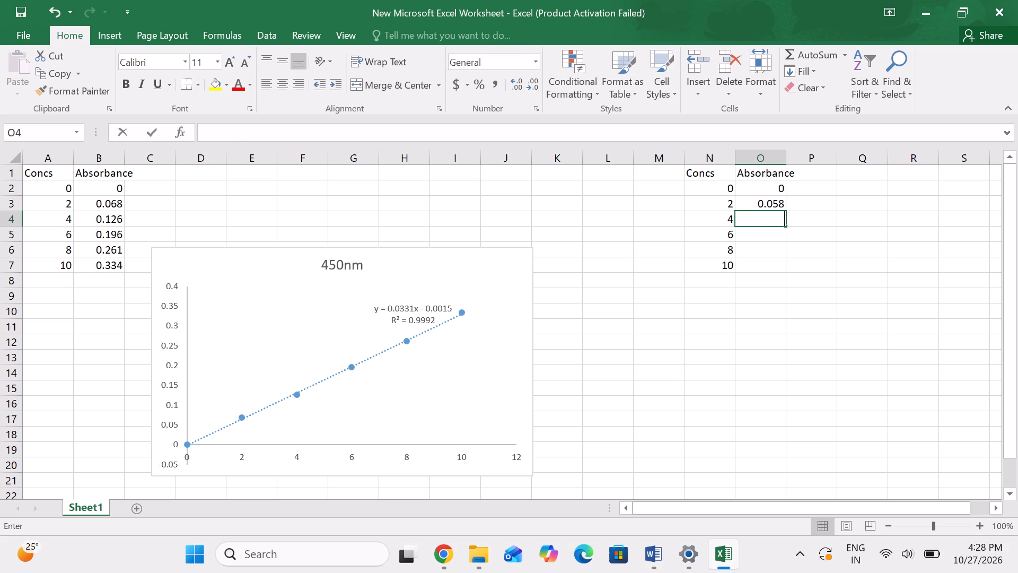
key("comma")
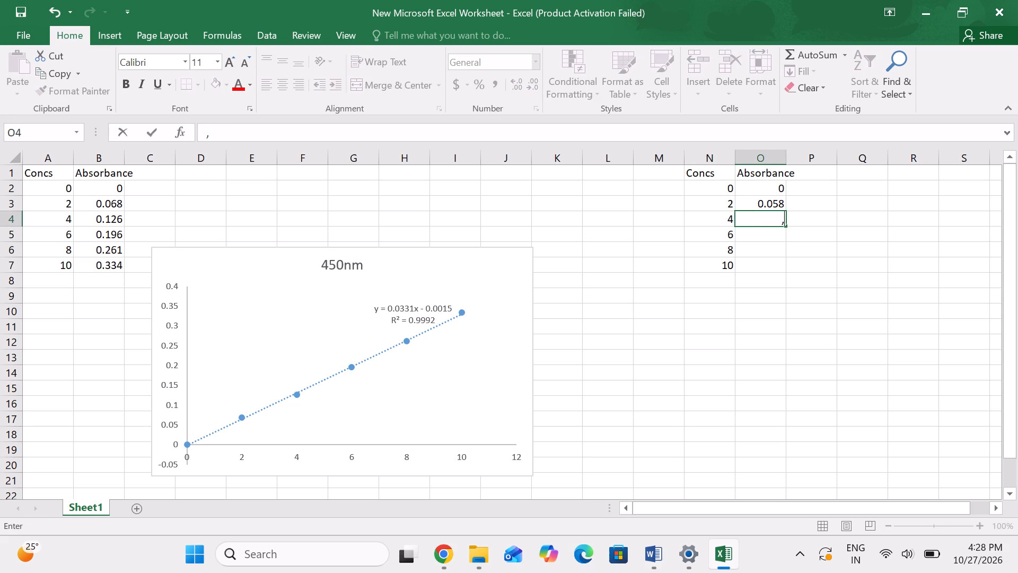
key("BackSpace")
key("period")
type("106")
key("Down")
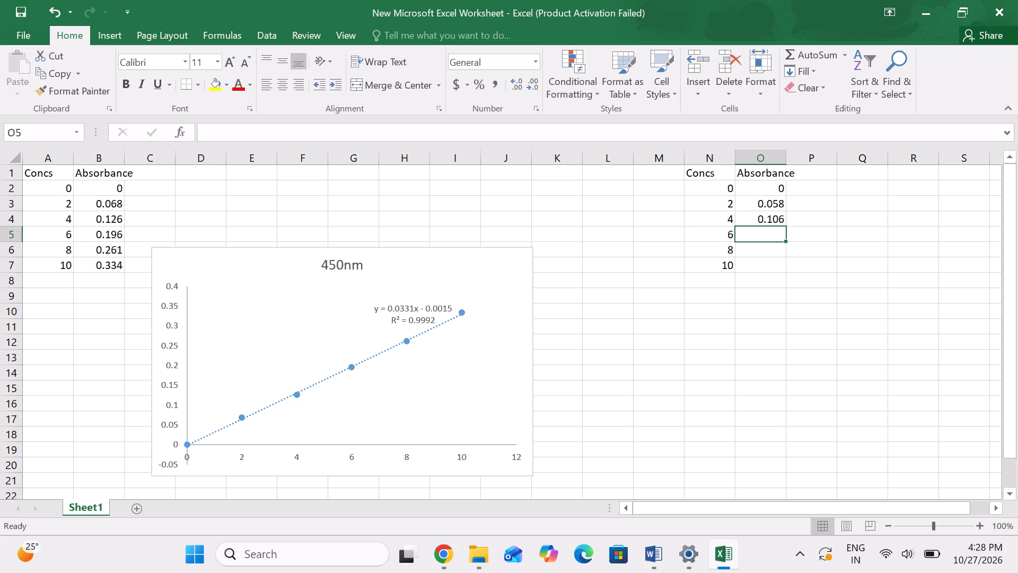
Enter the absorbance values 0.167, 0.221 and 0.284 in cells O5 to O7 for concentrations 6, 8 and 10.
key("period")
type("167")
key("Down")
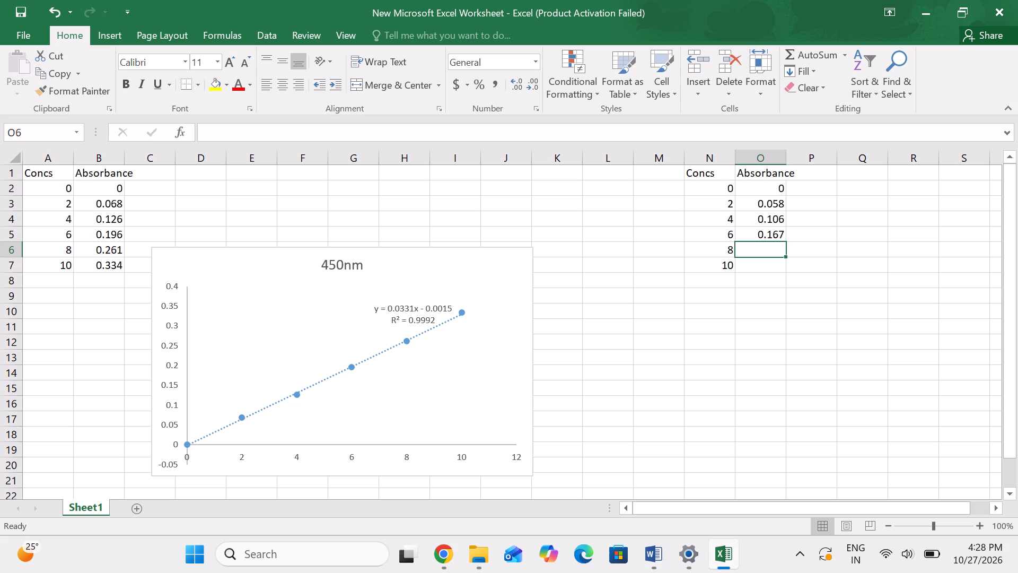
key("period")
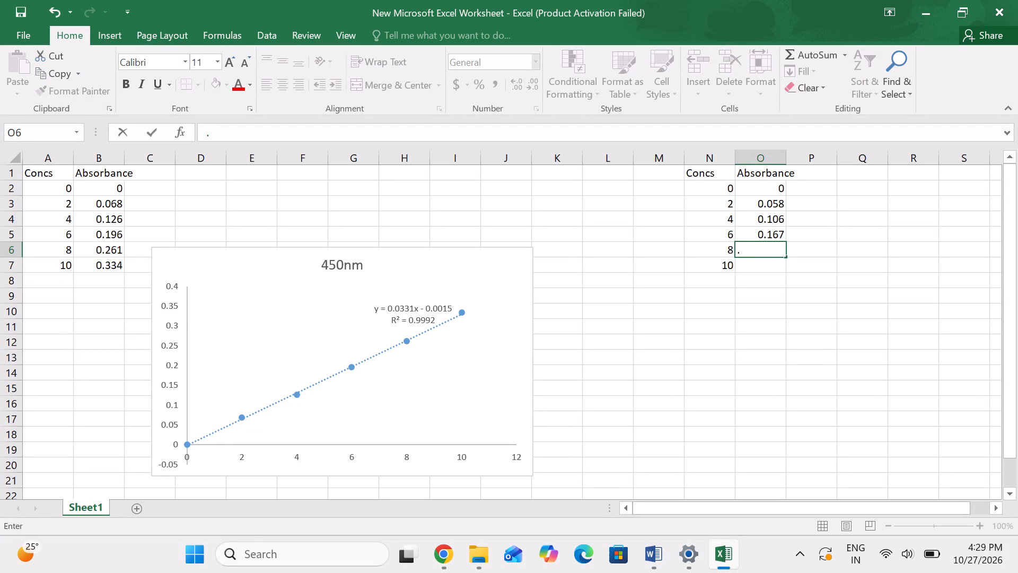
type("221")
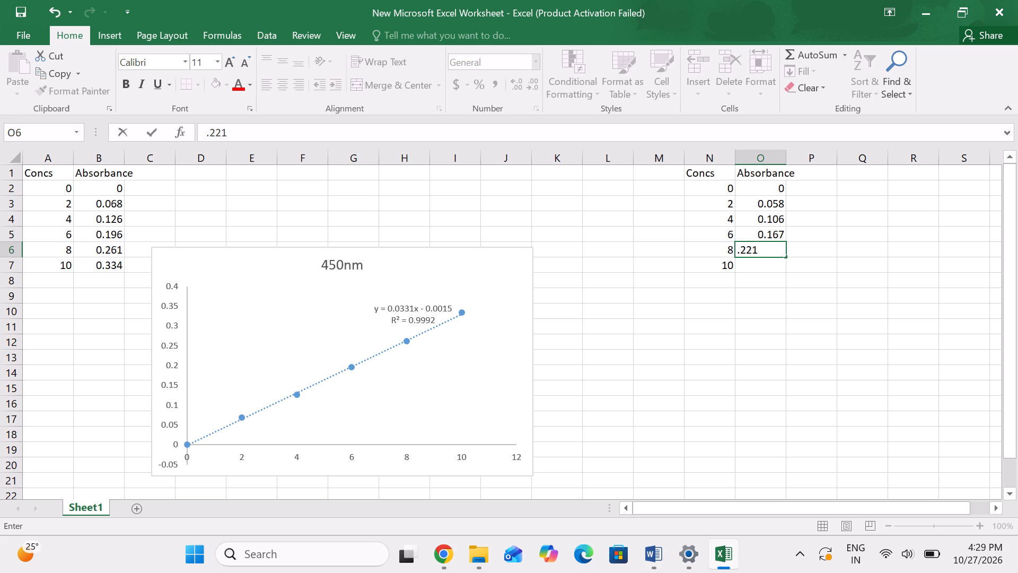
key("Down")
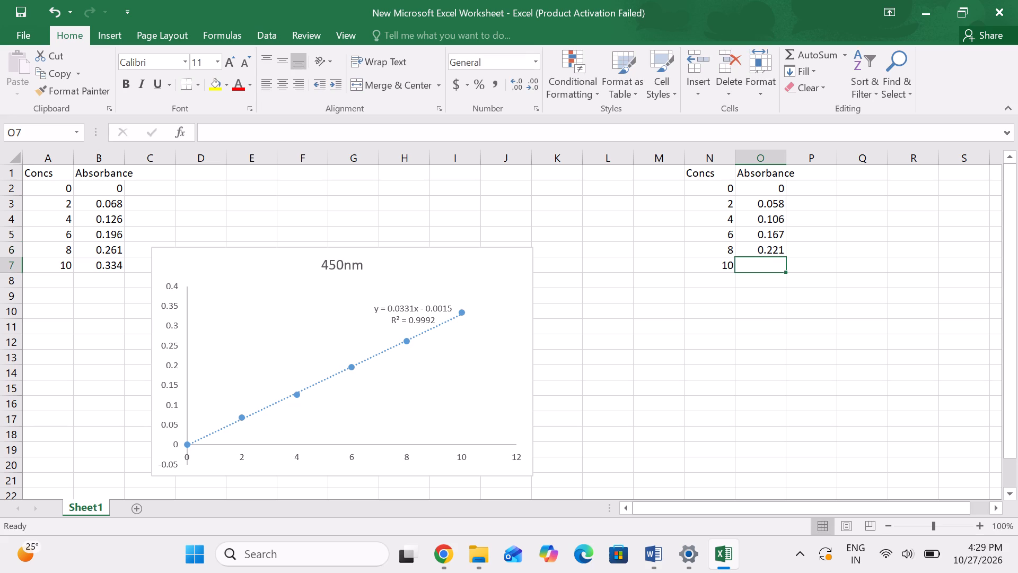
key("period")
type("27")
key("BackSpace")
type("84")
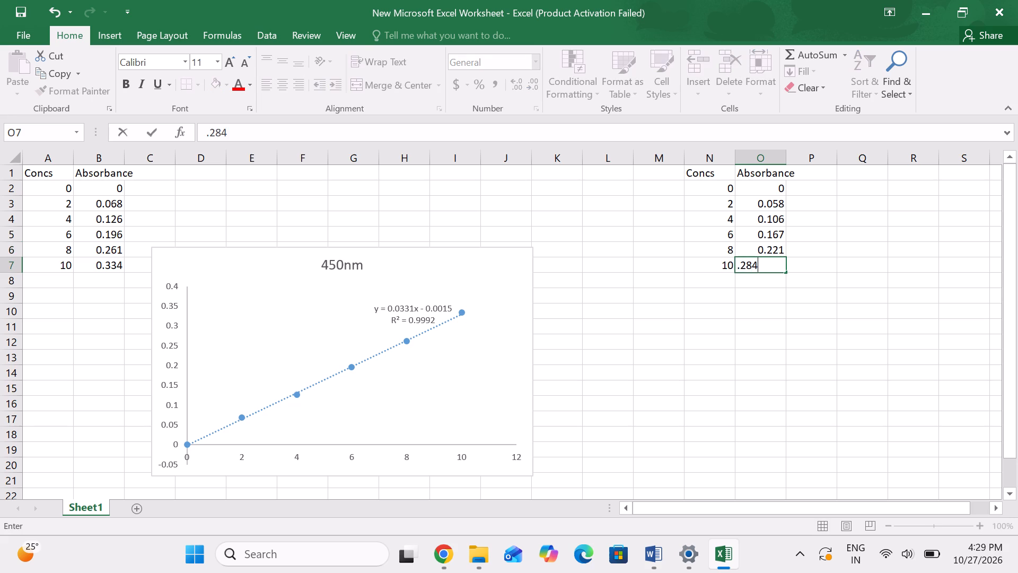
key("Down")
key("Up")
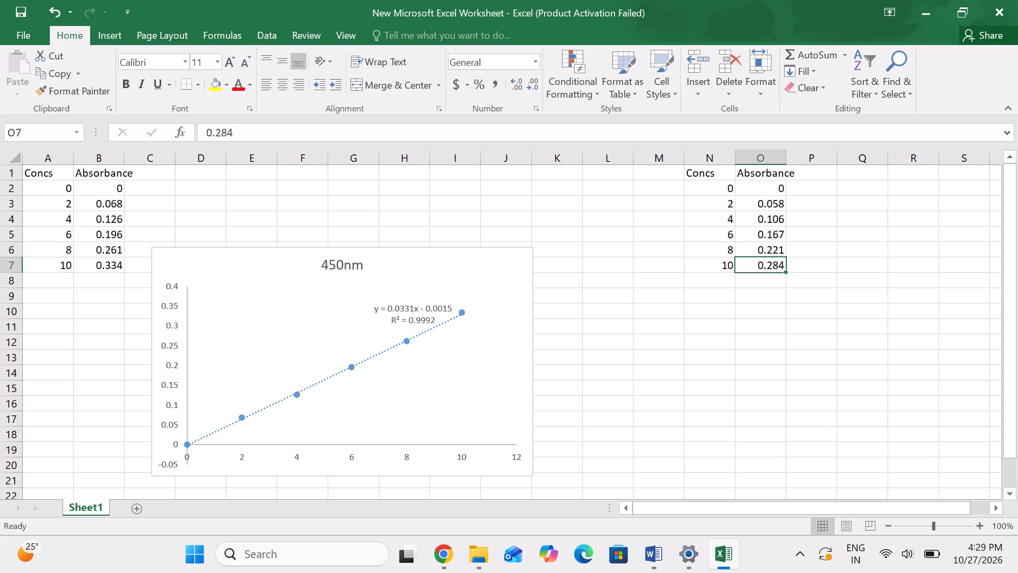
Insert a markers-only scatter chart from the second Concs and Absorbance table, N1 to O7.
left_click_drag(708, 170, 785, 245)
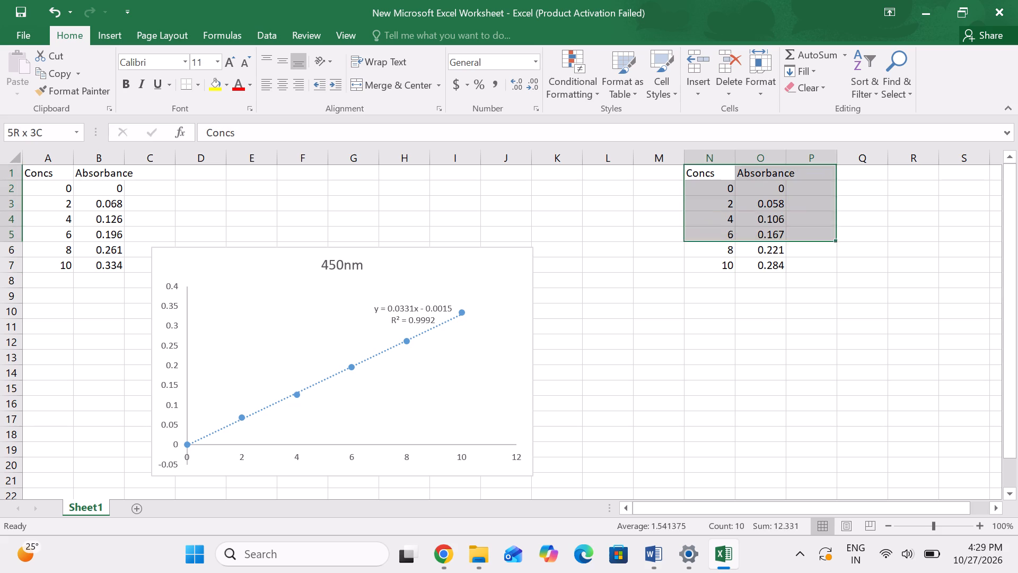
left_click_drag(785, 245, 785, 268)
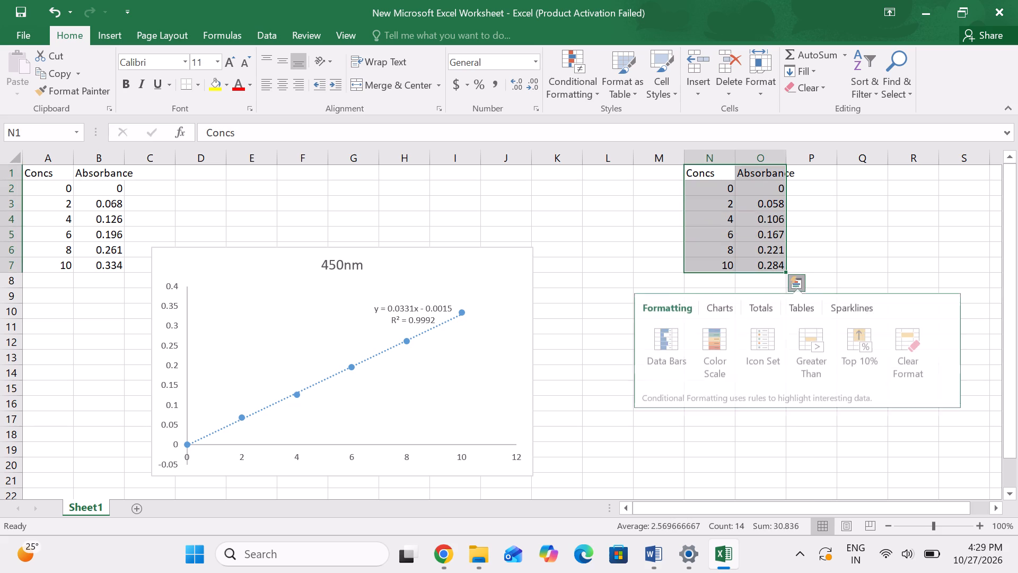
double_click(115, 25)
left_click(115, 28)
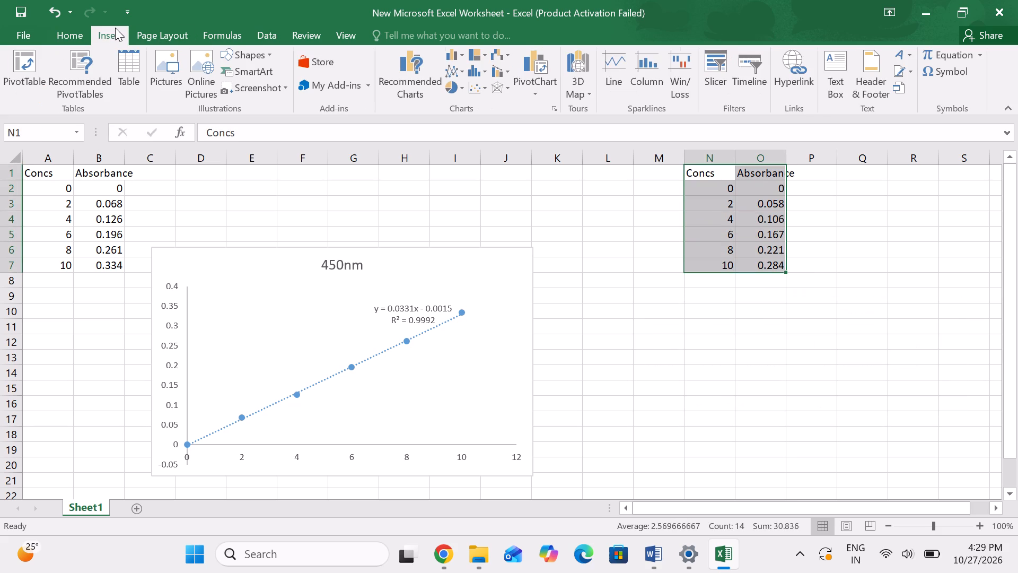
left_click(475, 88)
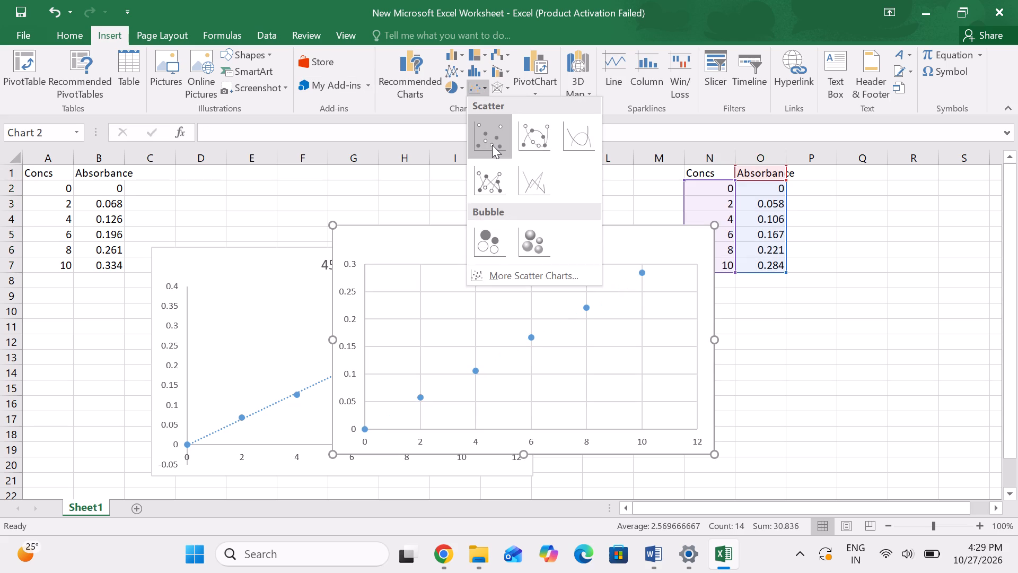
left_click(492, 125)
Add a linear trendline to the new Absorbance scatter chart.
left_click(739, 243)
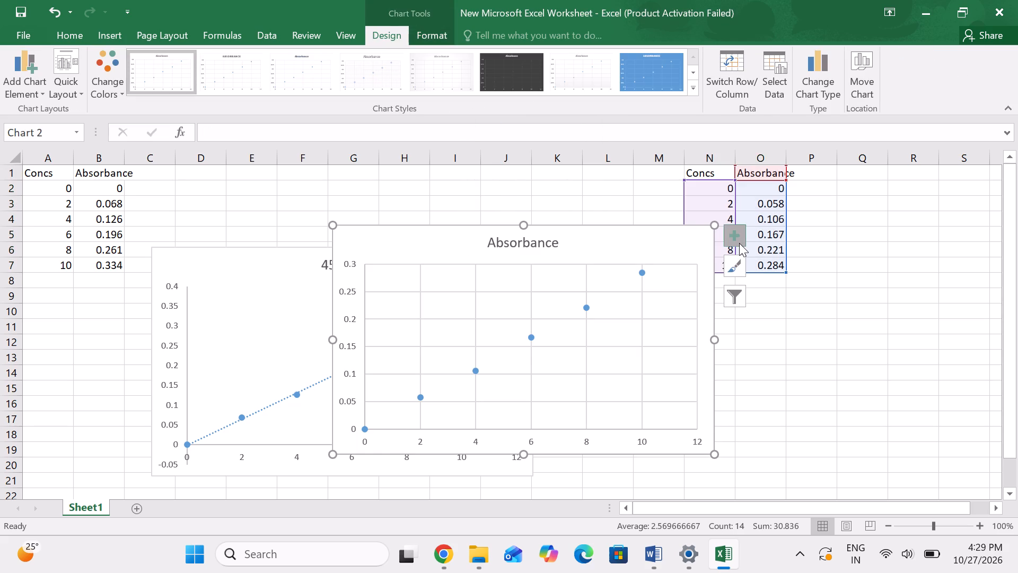
left_click(819, 368)
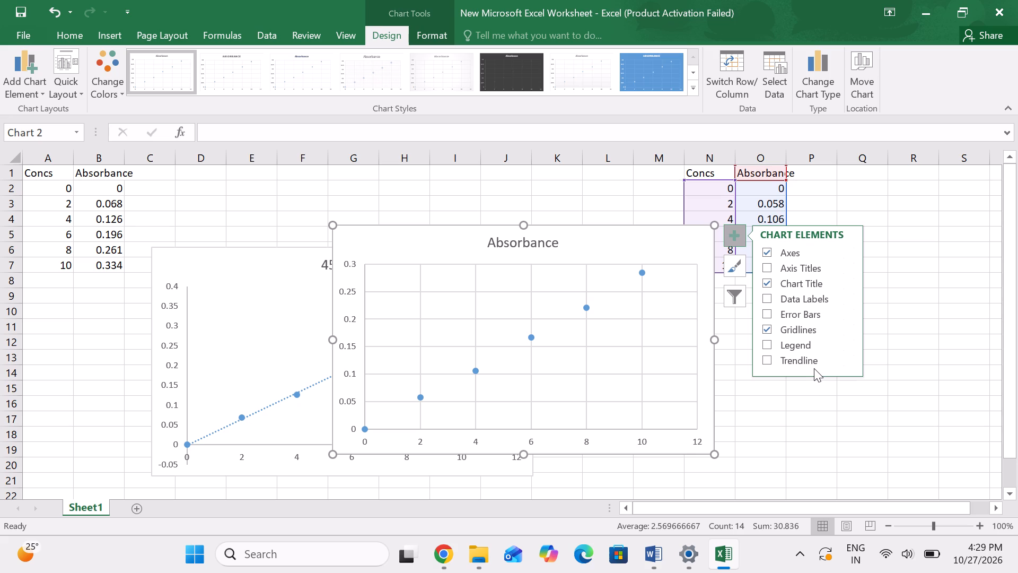
left_click_drag(813, 368, 795, 361)
left_click(795, 361)
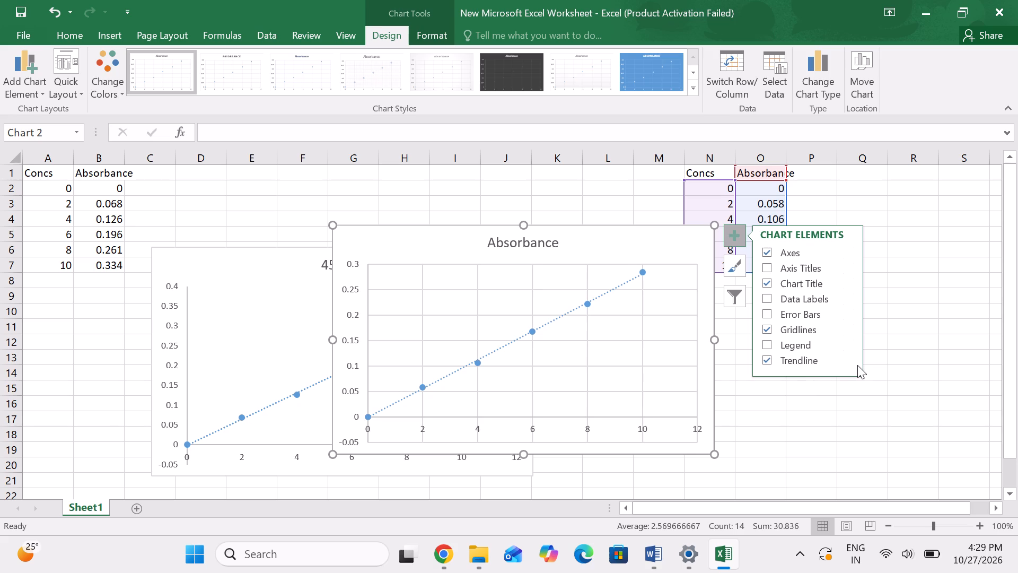
Set the new trendline's intercept to 0.0 and display its equation and R-squared value on the chart.
left_click(848, 358)
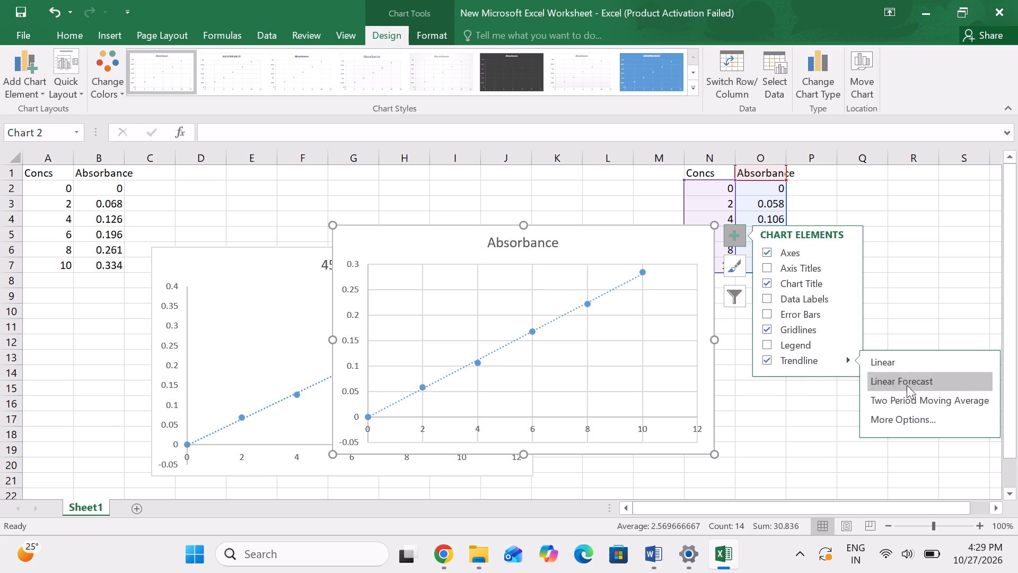
left_click(900, 426)
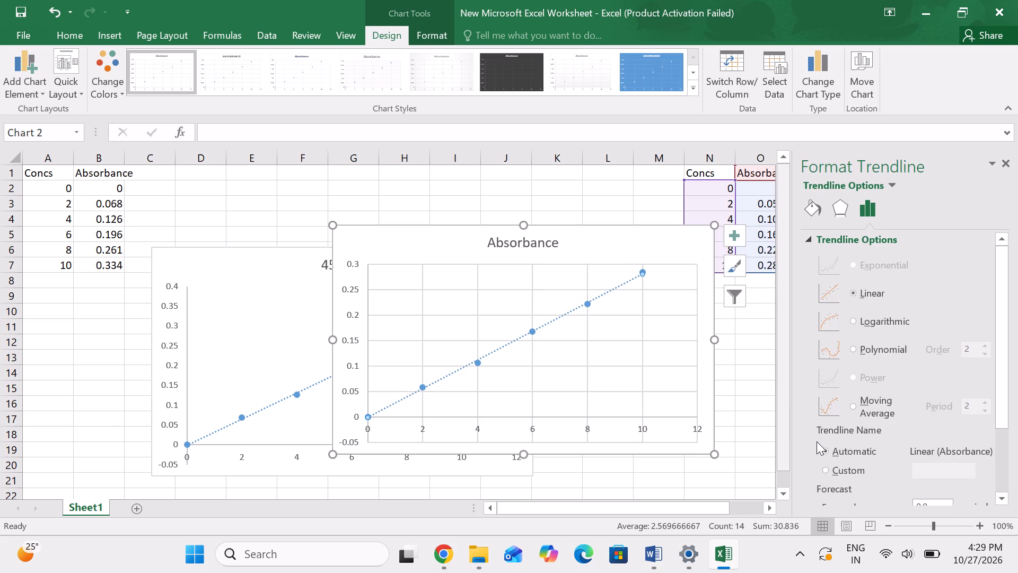
scroll(873, 462, "down", 3)
left_click_drag(999, 346, 1000, 450)
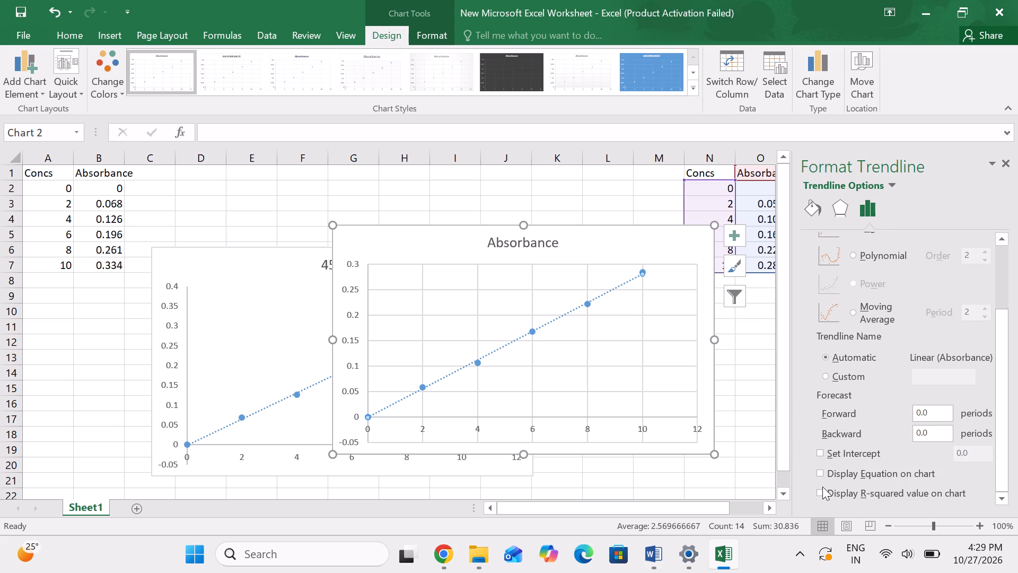
left_click(825, 451)
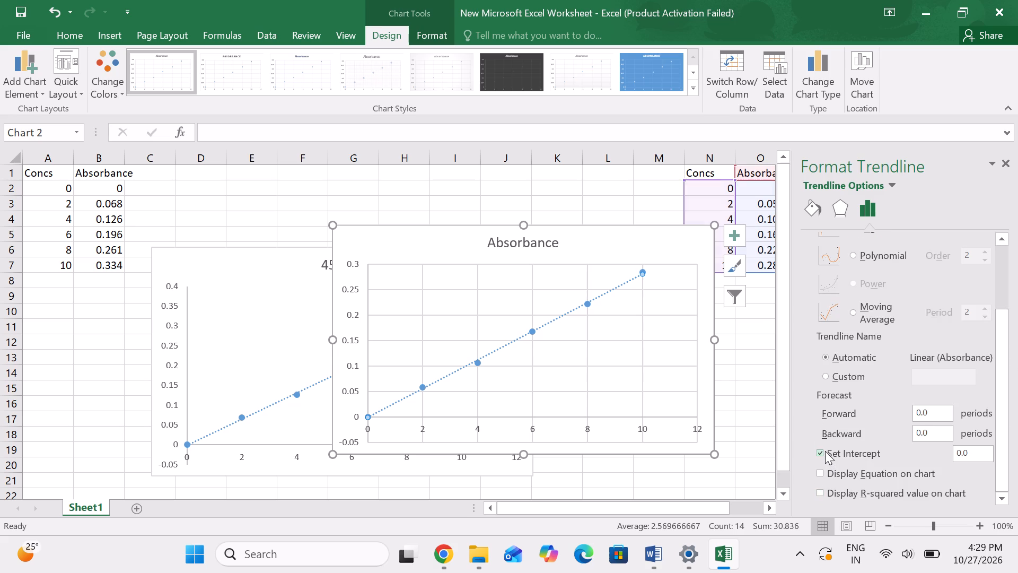
left_click(818, 478)
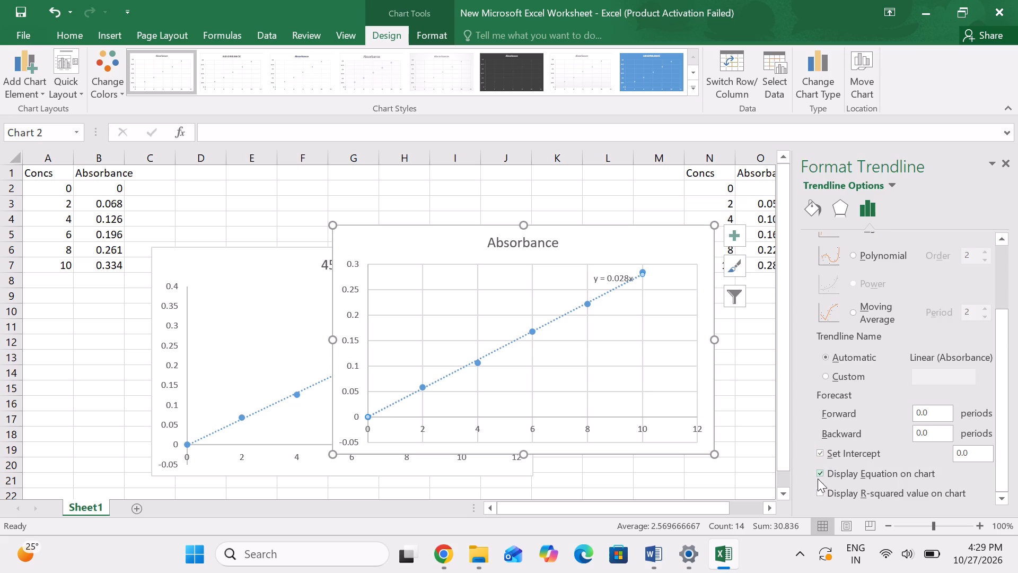
left_click(819, 493)
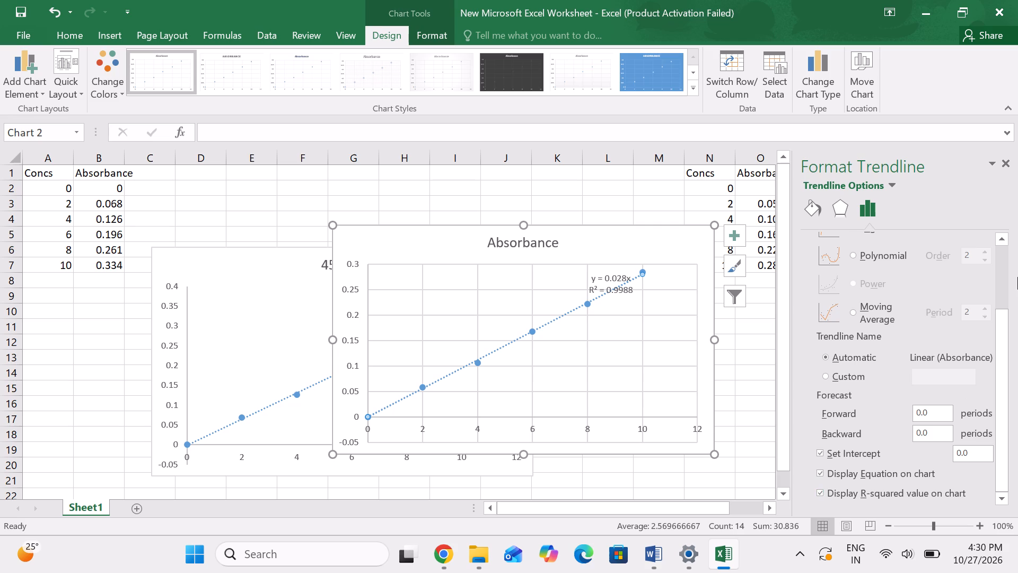
scroll(923, 376, "down", 1)
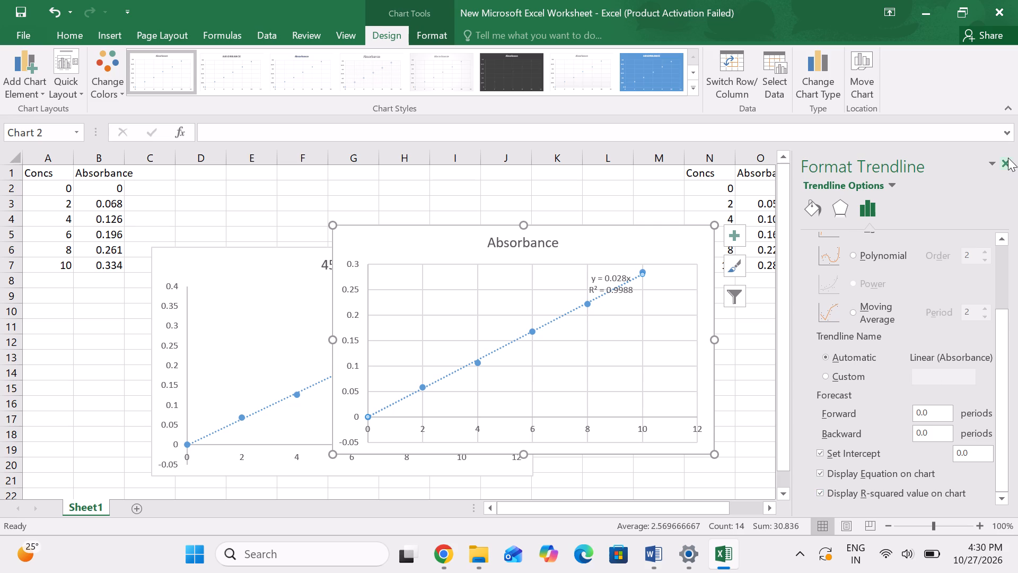
left_click(1008, 158)
Move the Absorbance chart clear of the 450nm chart so the two sit side by side below the second table.
left_click(497, 336)
left_click(584, 310)
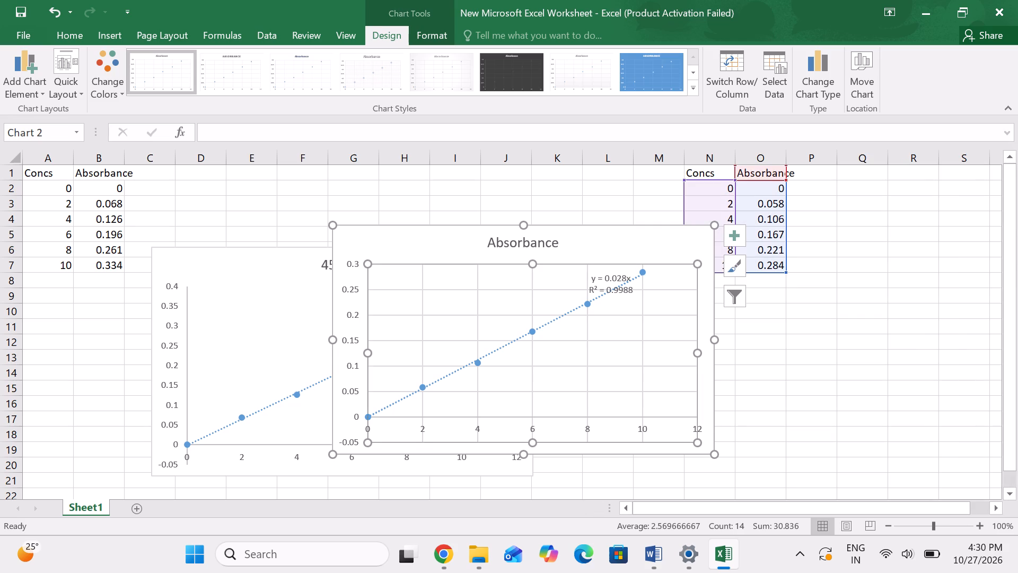
left_click(599, 287)
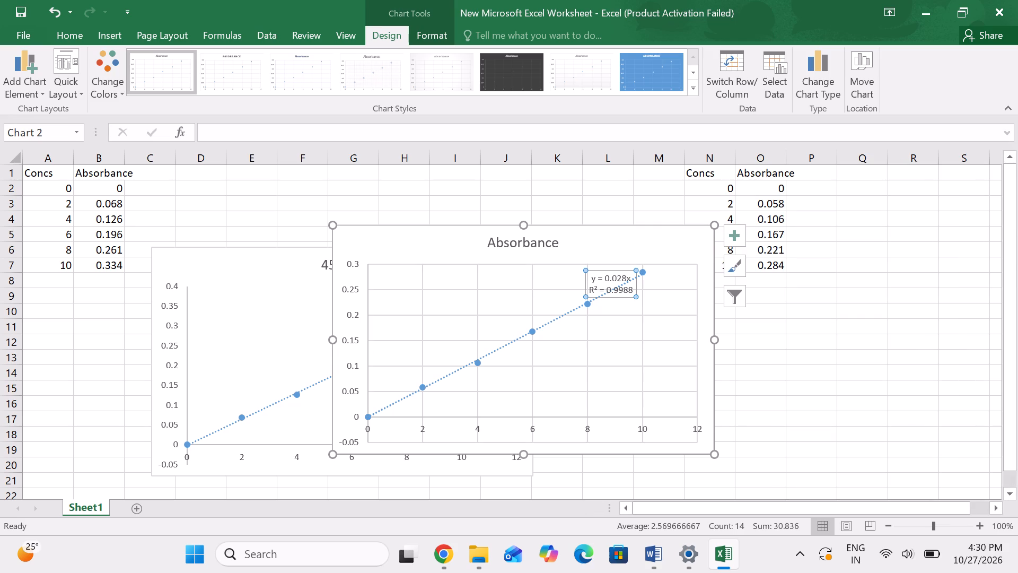
left_click(378, 204)
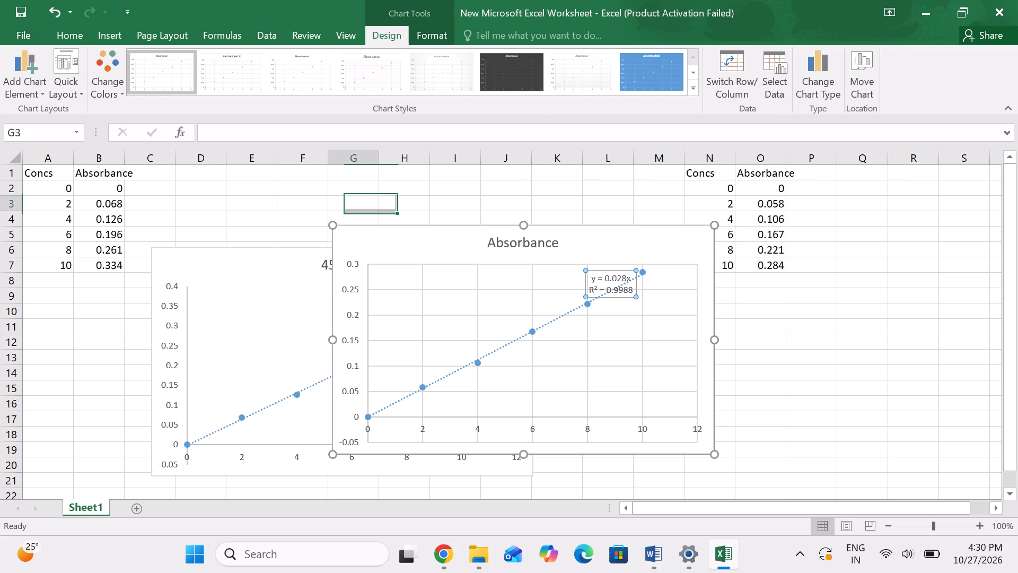
left_click_drag(381, 245, 593, 291)
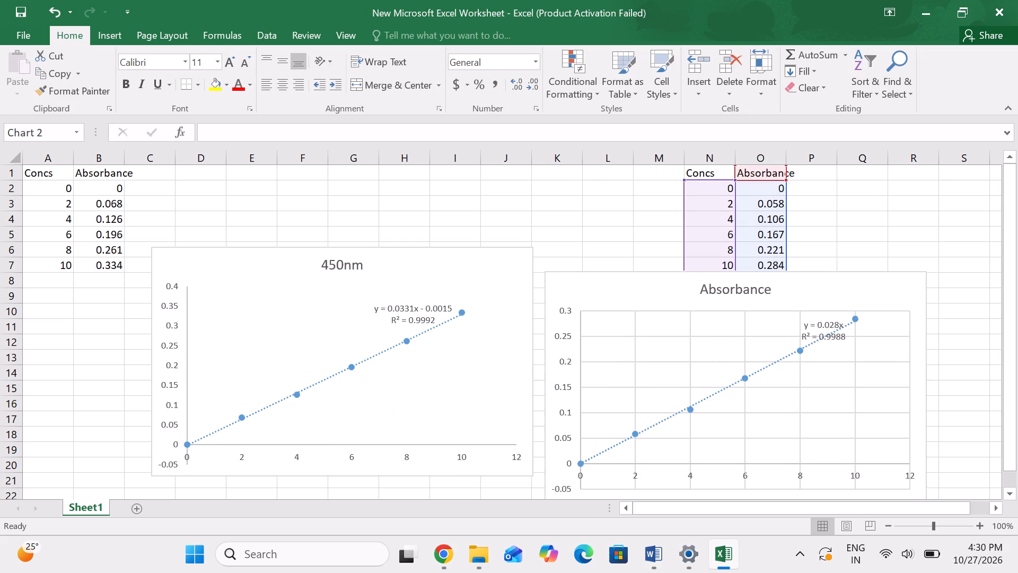
left_click_drag(593, 291, 592, 257)
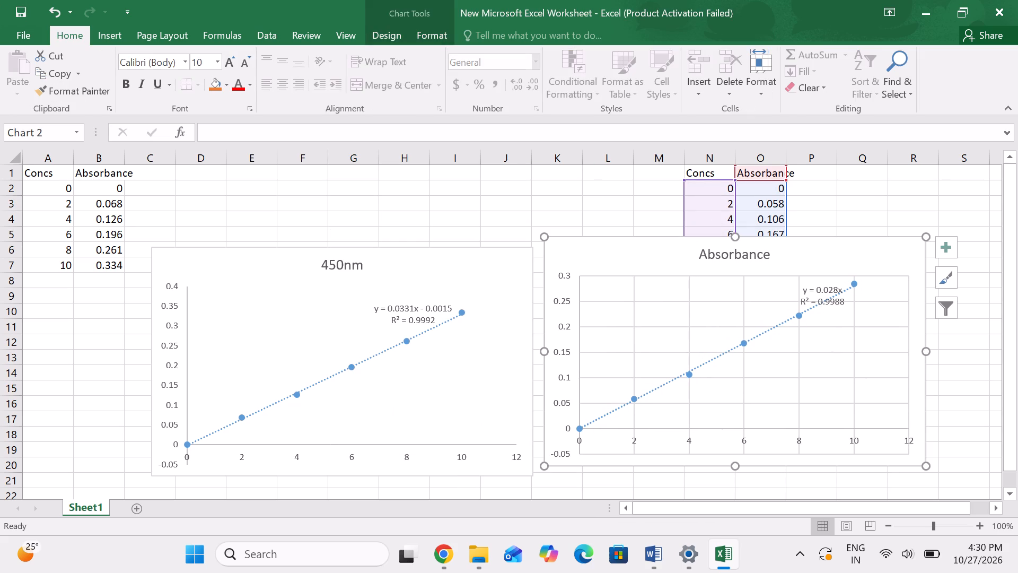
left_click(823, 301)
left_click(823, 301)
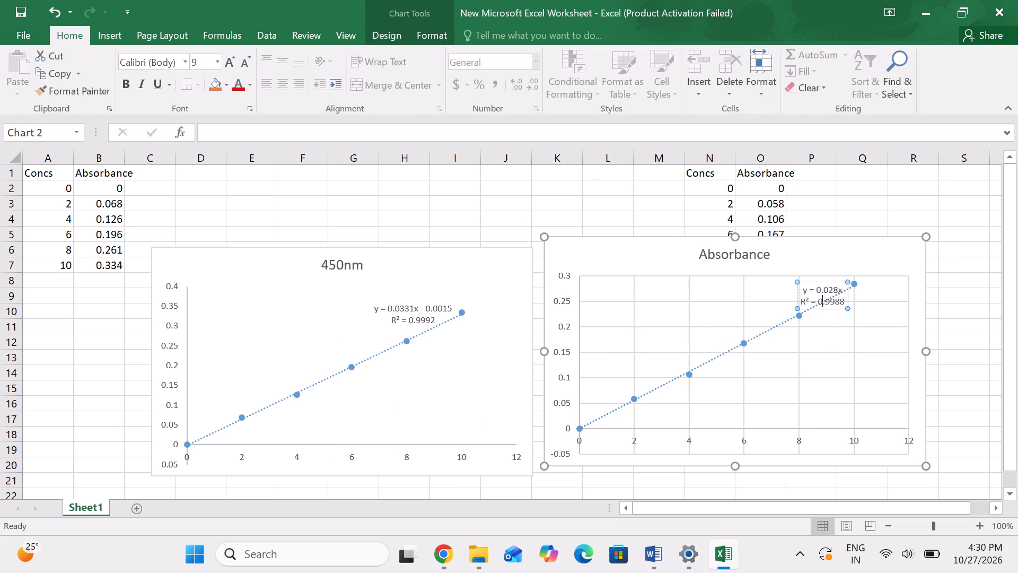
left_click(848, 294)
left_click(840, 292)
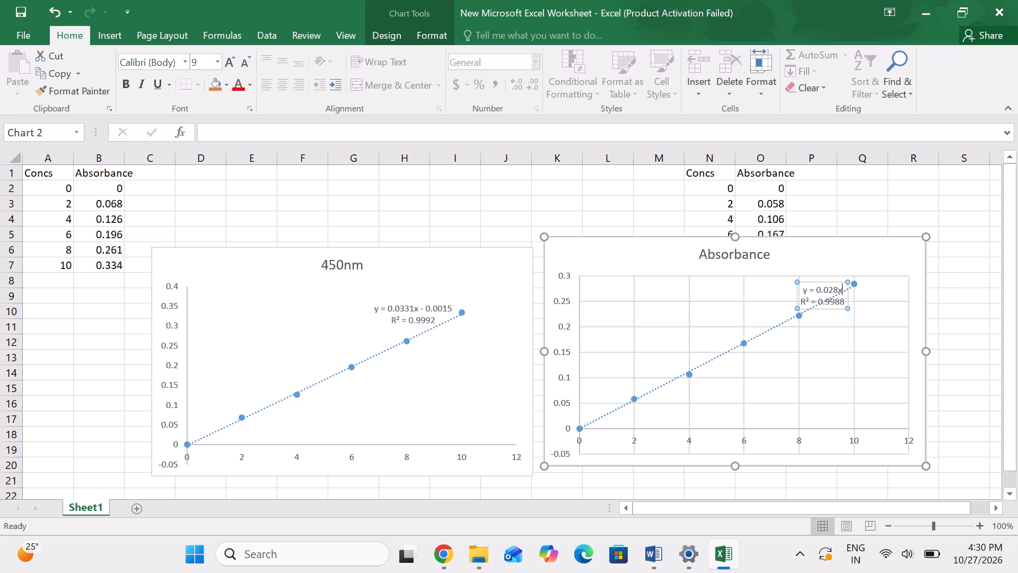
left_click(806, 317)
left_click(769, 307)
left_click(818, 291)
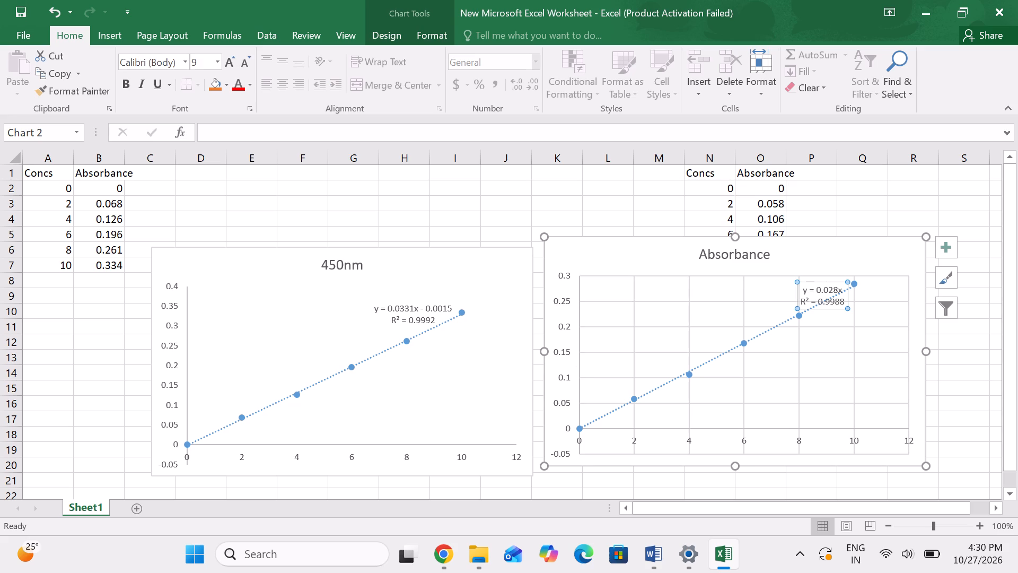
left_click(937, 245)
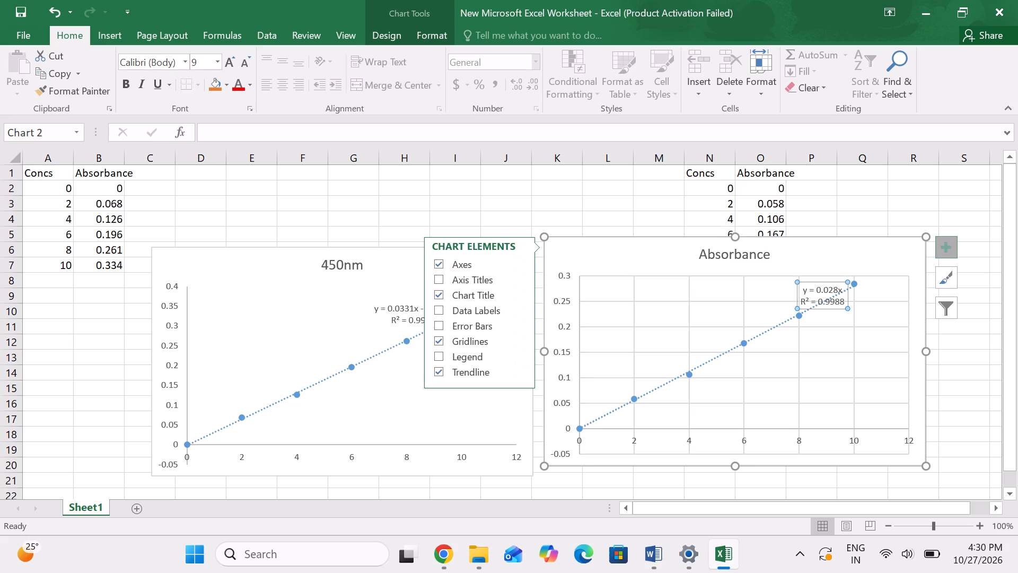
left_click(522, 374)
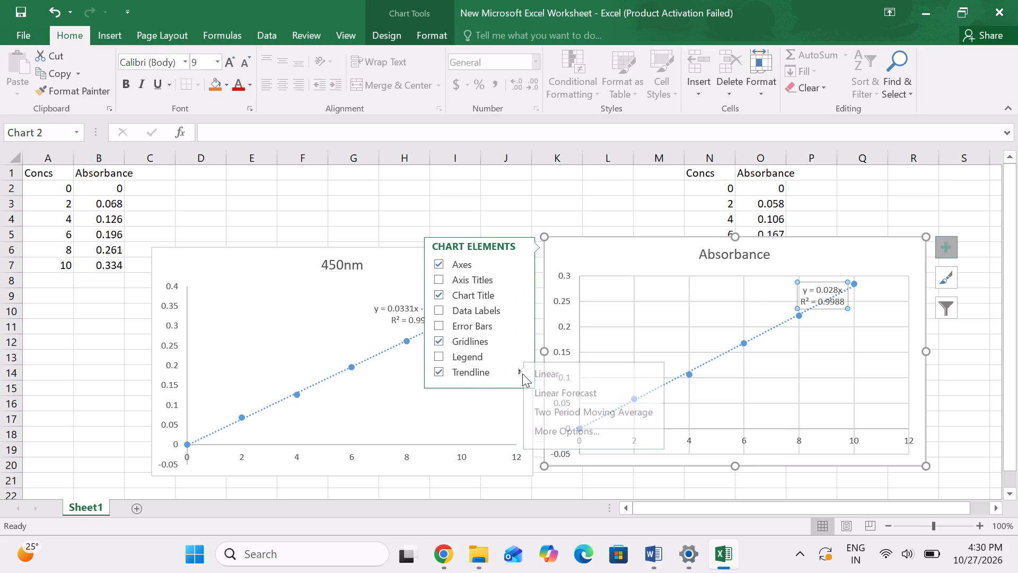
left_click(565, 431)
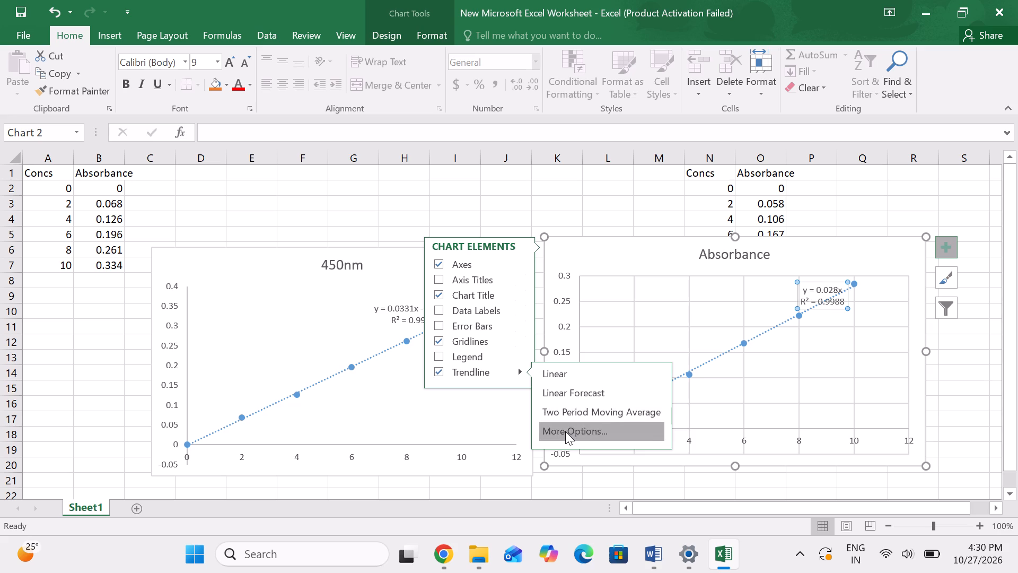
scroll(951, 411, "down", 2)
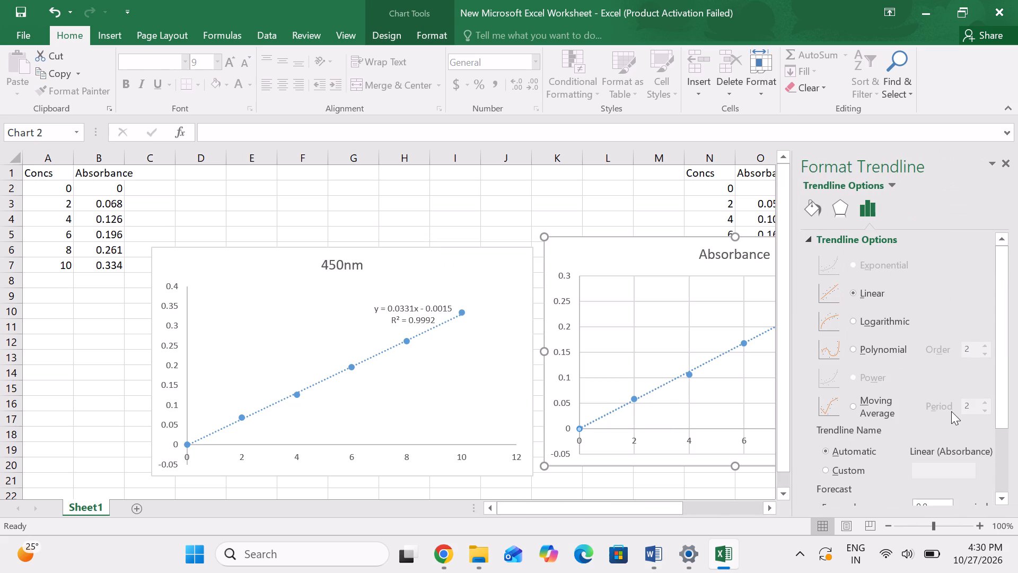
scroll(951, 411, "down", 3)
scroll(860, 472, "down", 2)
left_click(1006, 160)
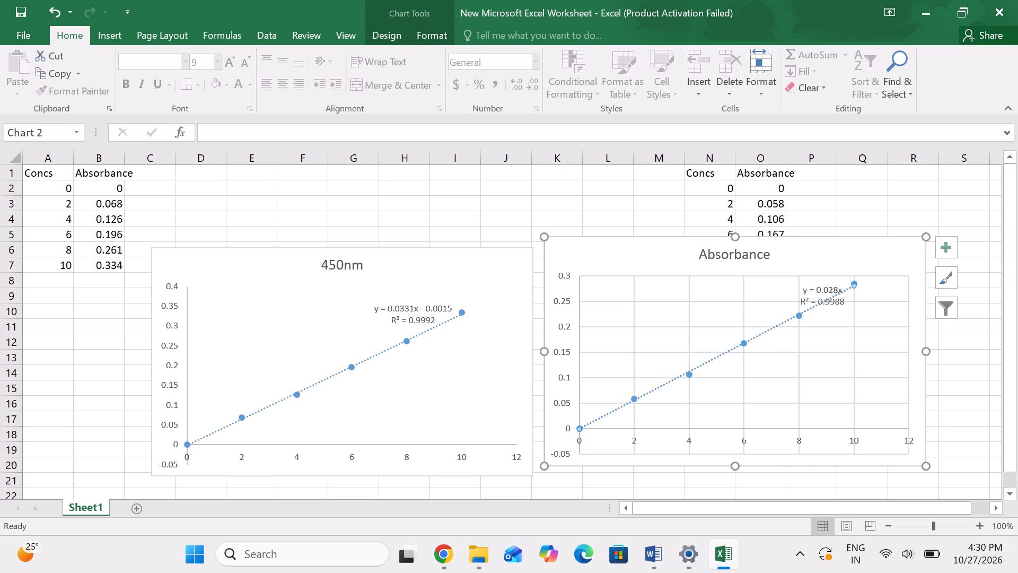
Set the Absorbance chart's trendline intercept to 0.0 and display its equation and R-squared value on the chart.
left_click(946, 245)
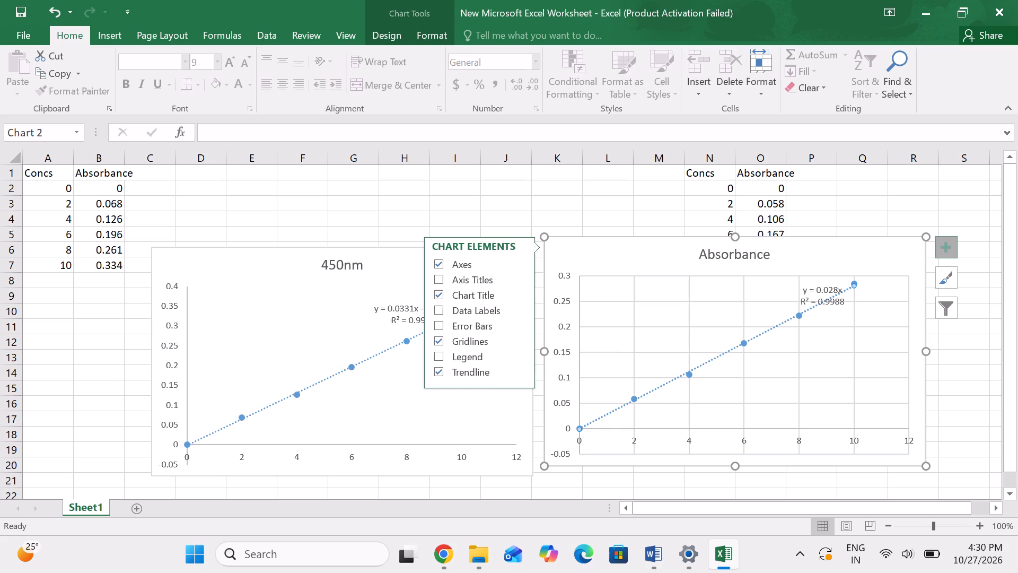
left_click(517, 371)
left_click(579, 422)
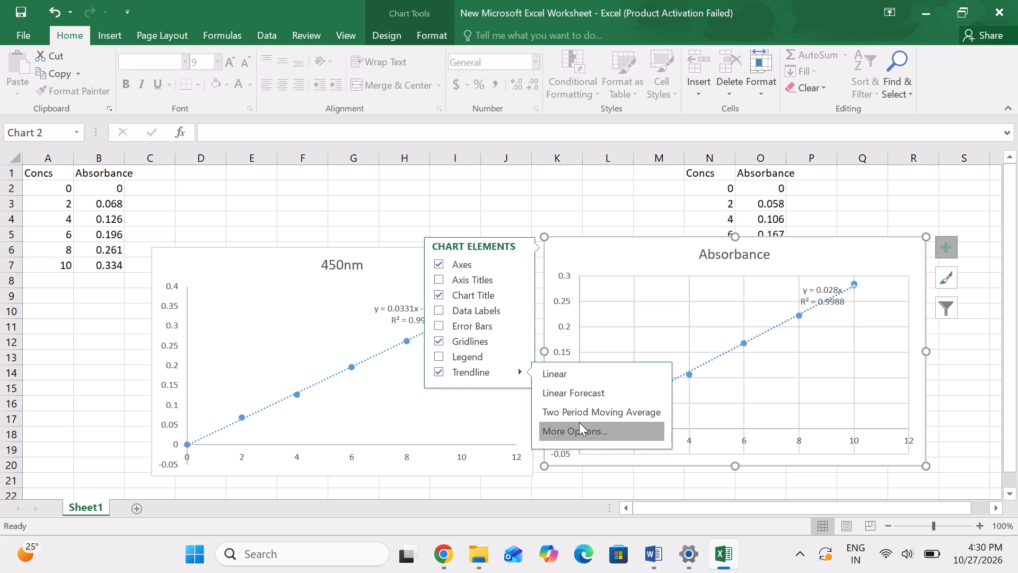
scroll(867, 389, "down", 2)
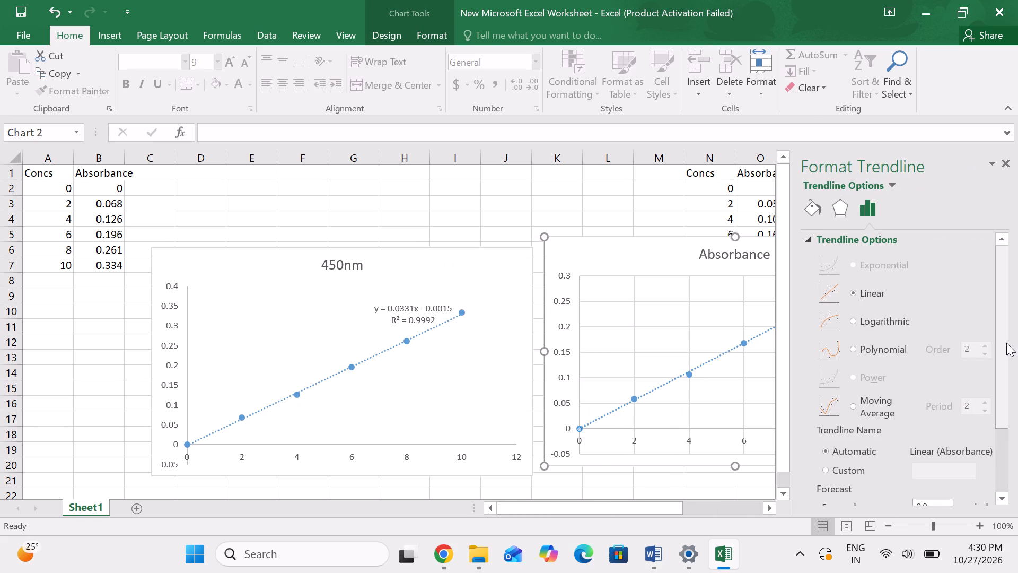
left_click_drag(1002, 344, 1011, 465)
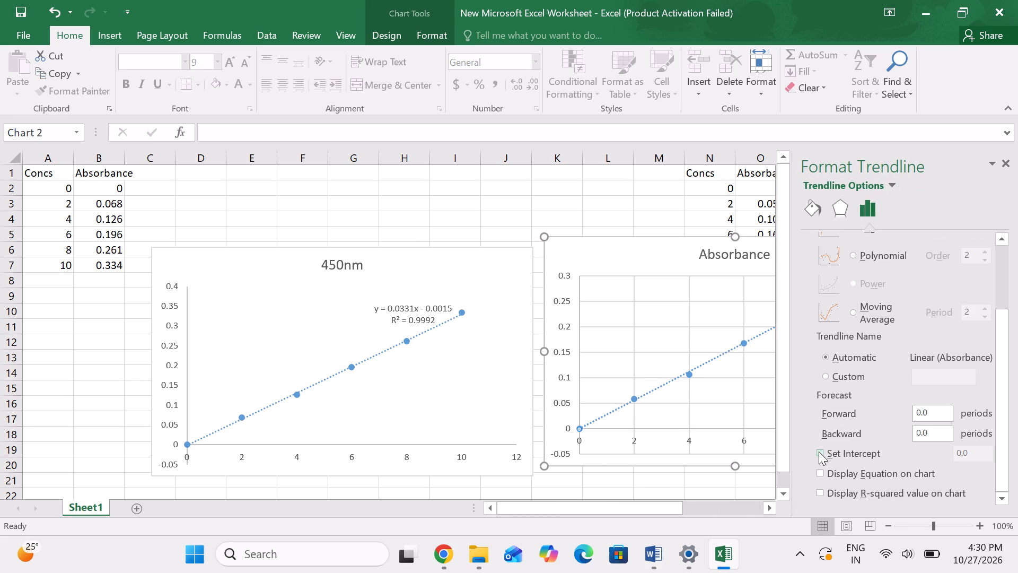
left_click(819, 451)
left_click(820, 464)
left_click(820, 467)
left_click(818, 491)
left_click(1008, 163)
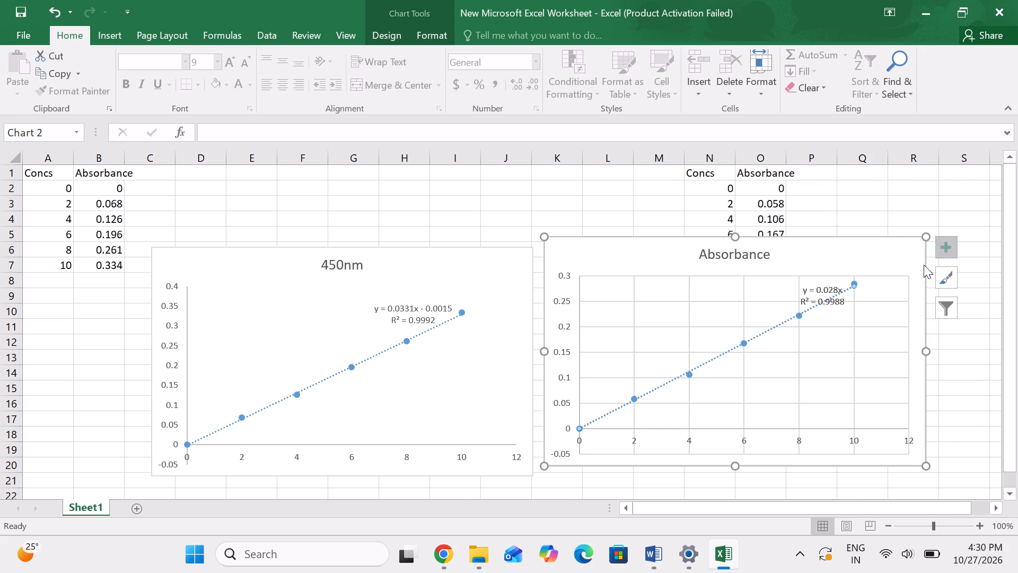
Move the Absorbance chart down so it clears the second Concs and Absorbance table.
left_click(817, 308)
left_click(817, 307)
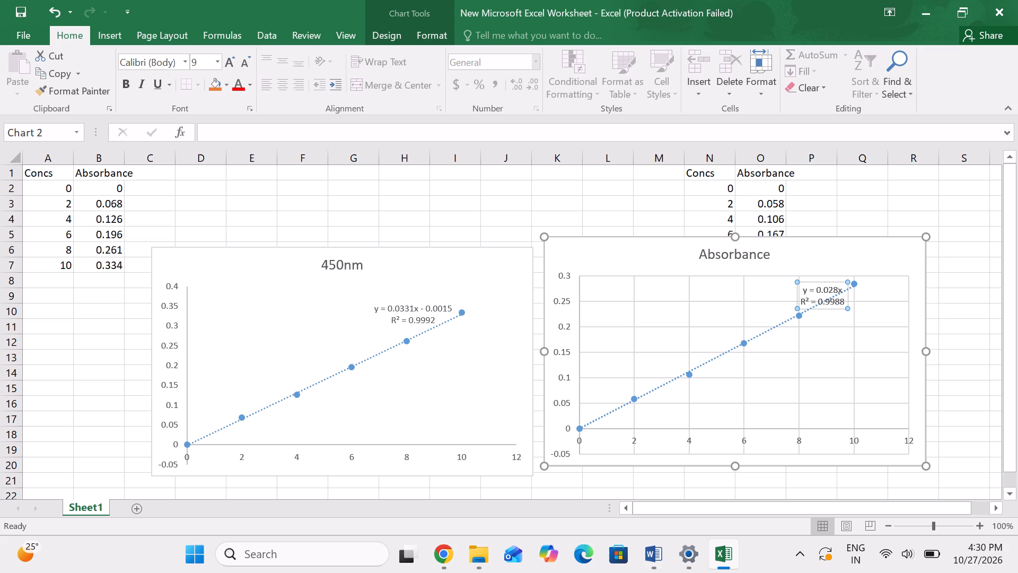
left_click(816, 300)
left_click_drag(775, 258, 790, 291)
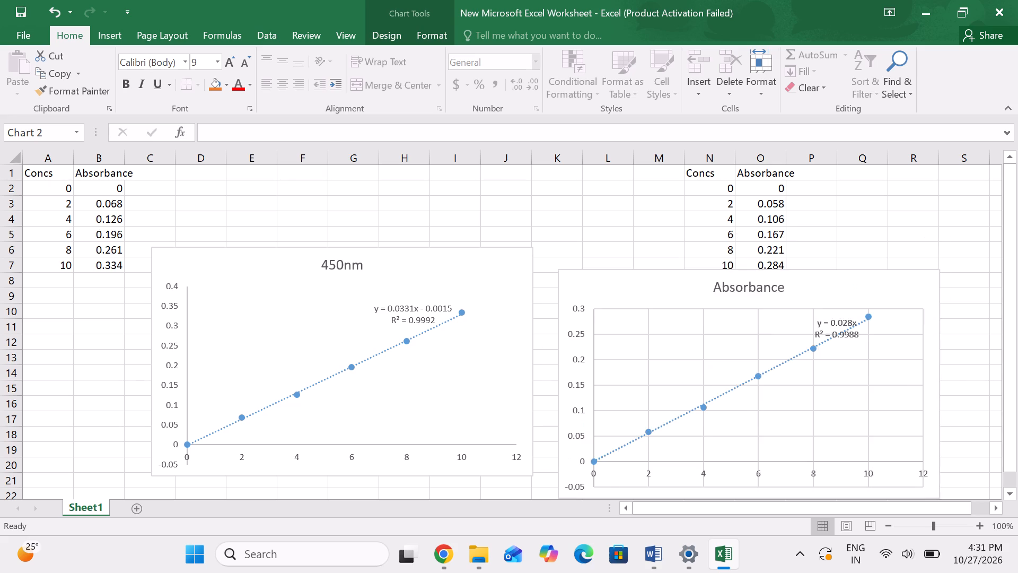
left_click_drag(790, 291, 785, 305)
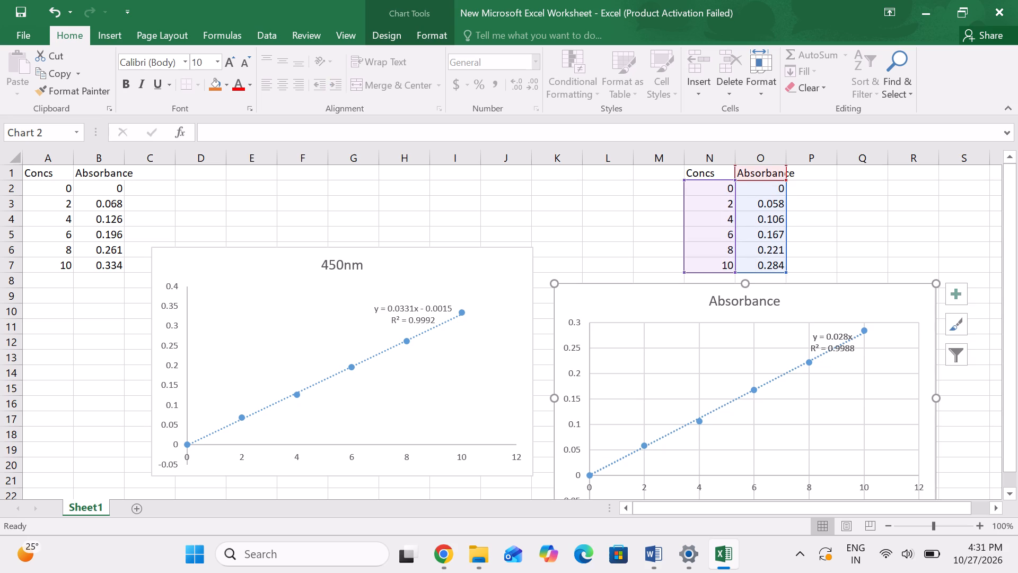
Delete the Absorbance chart placed below the second Concs and Absorbance table.
left_click(849, 329)
left_click(851, 357)
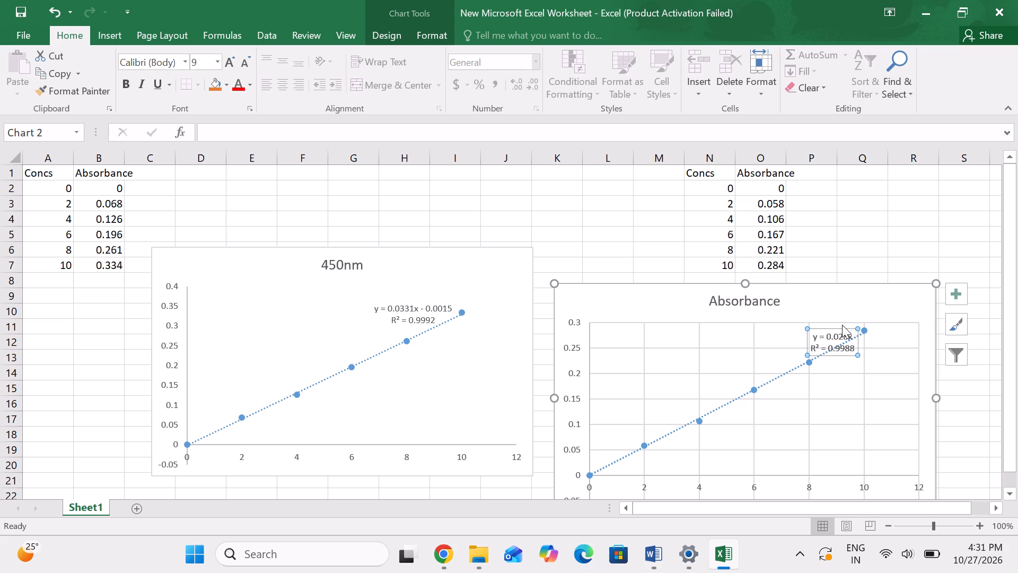
left_click(827, 319)
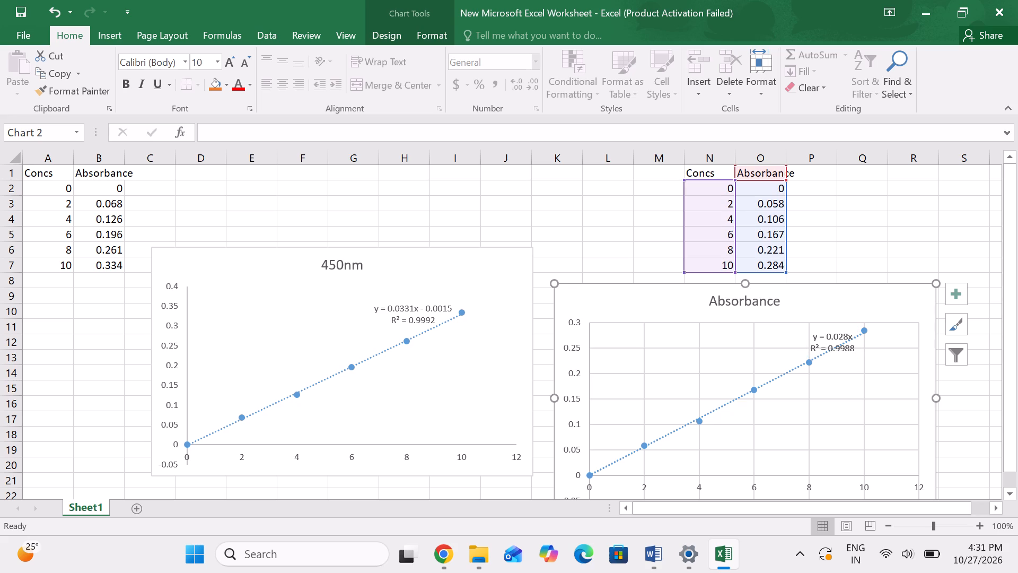
left_click(784, 315)
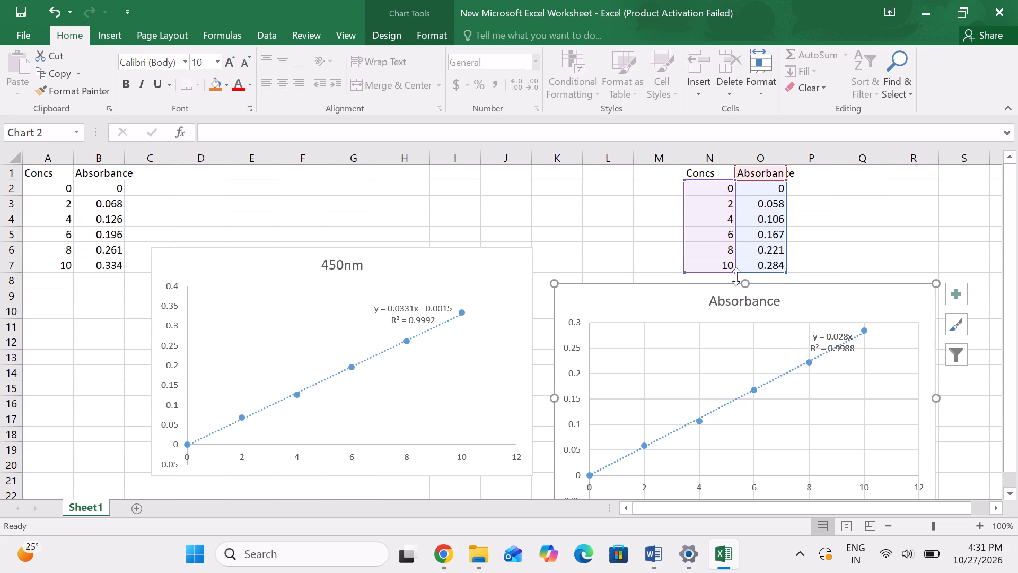
left_click(738, 284)
key("Delete")
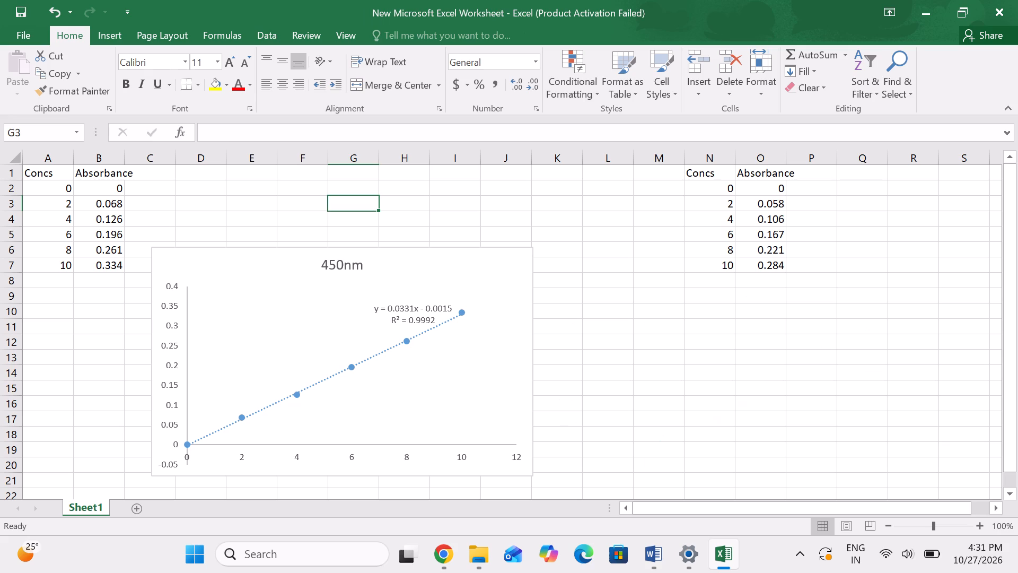
Insert a markers-only scatter chart from the second Concs and Absorbance table, N1 to O7.
left_click_drag(701, 171, 784, 271)
left_click(109, 29)
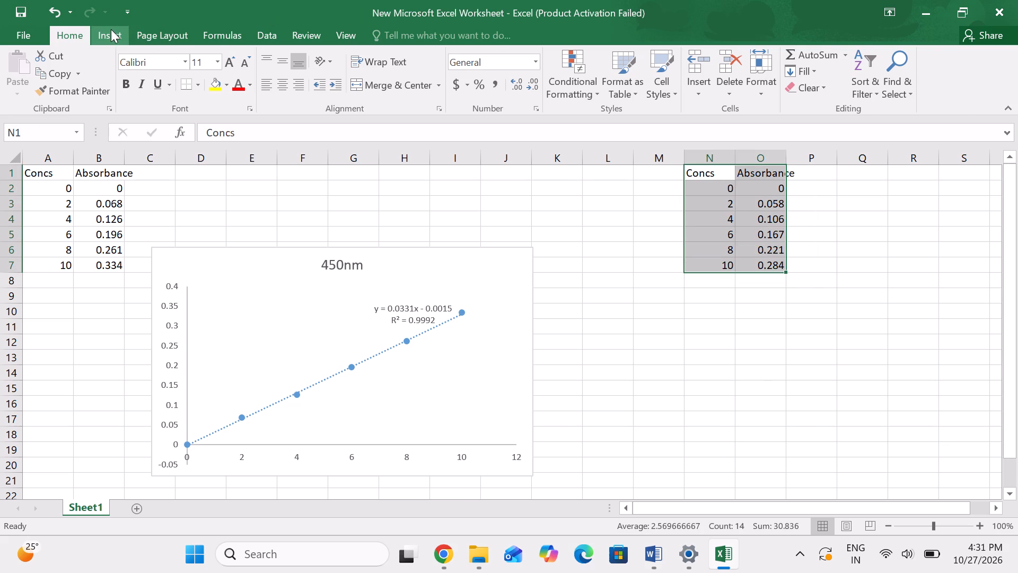
left_click(459, 74)
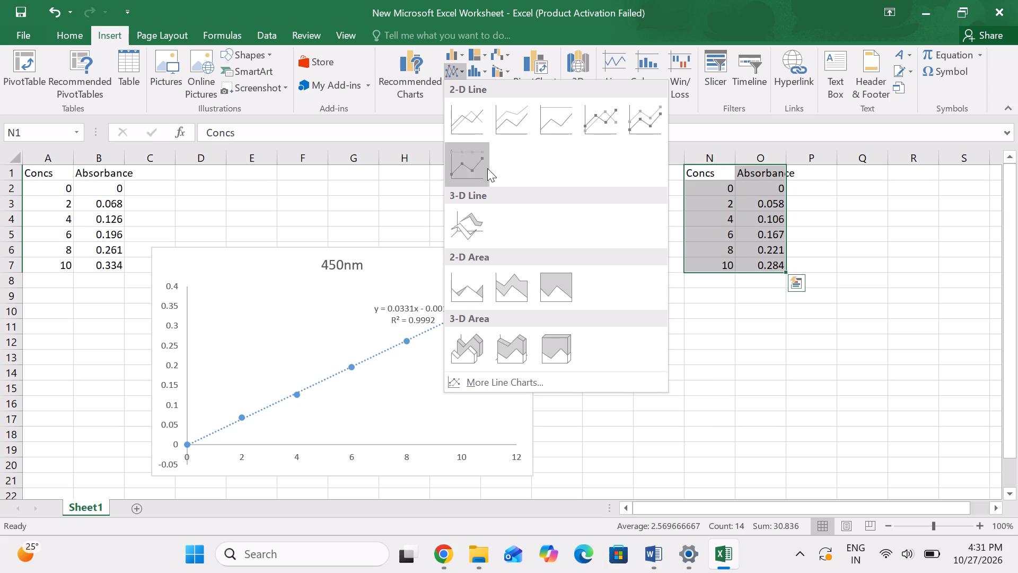
left_click(714, 240)
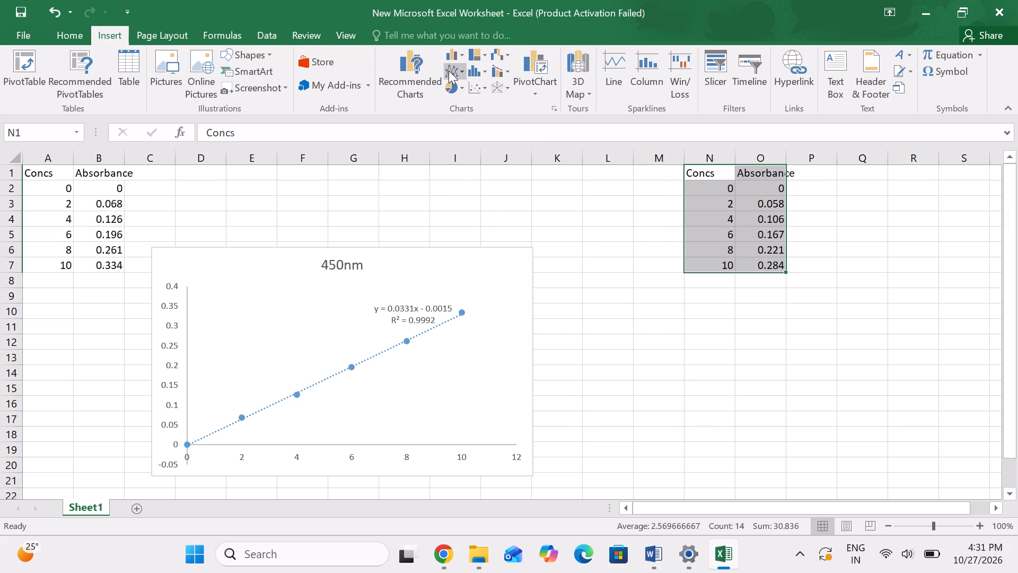
left_click(450, 65)
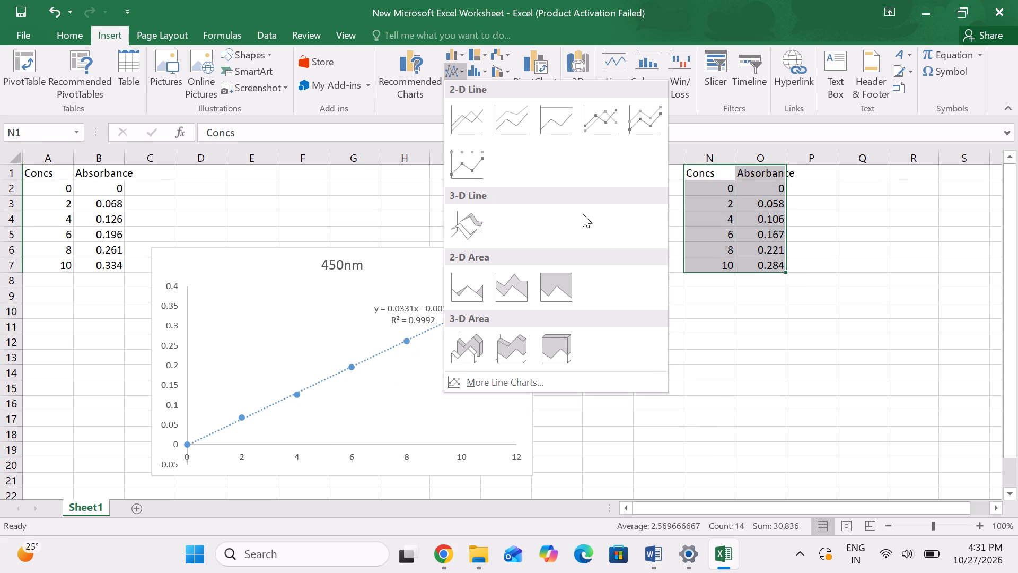
left_click(460, 67)
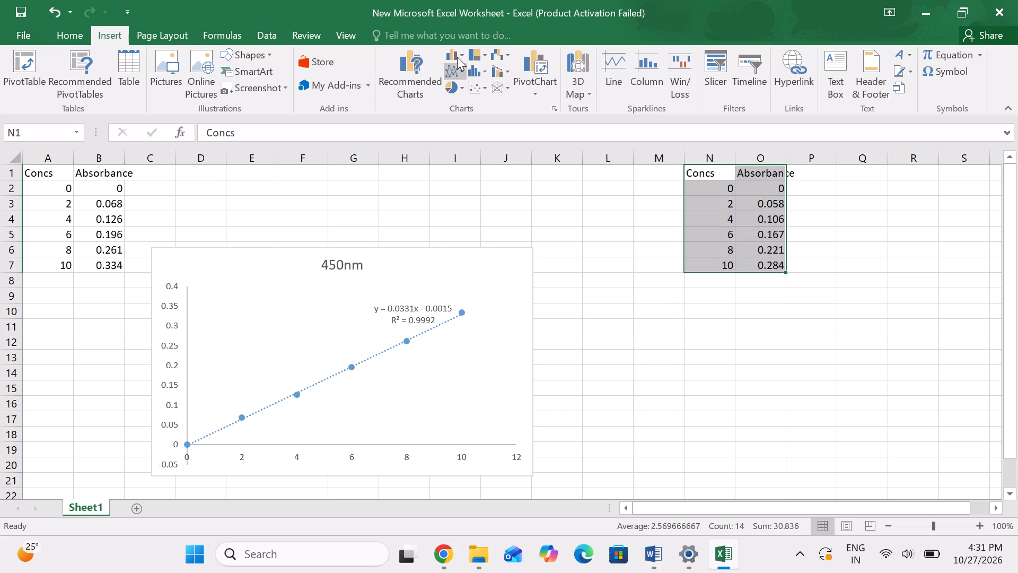
left_click(457, 49)
left_click(459, 60)
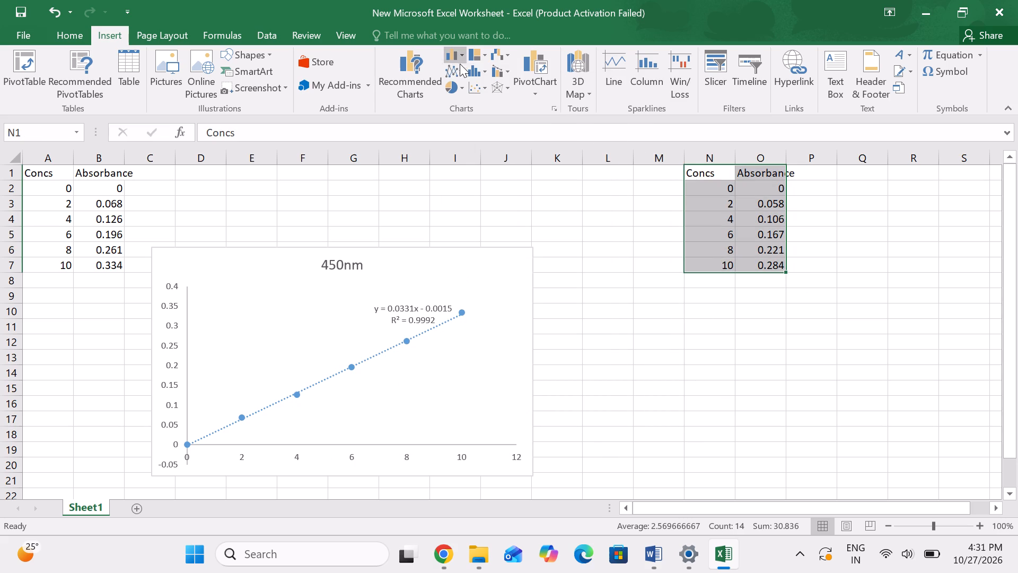
left_click(461, 69)
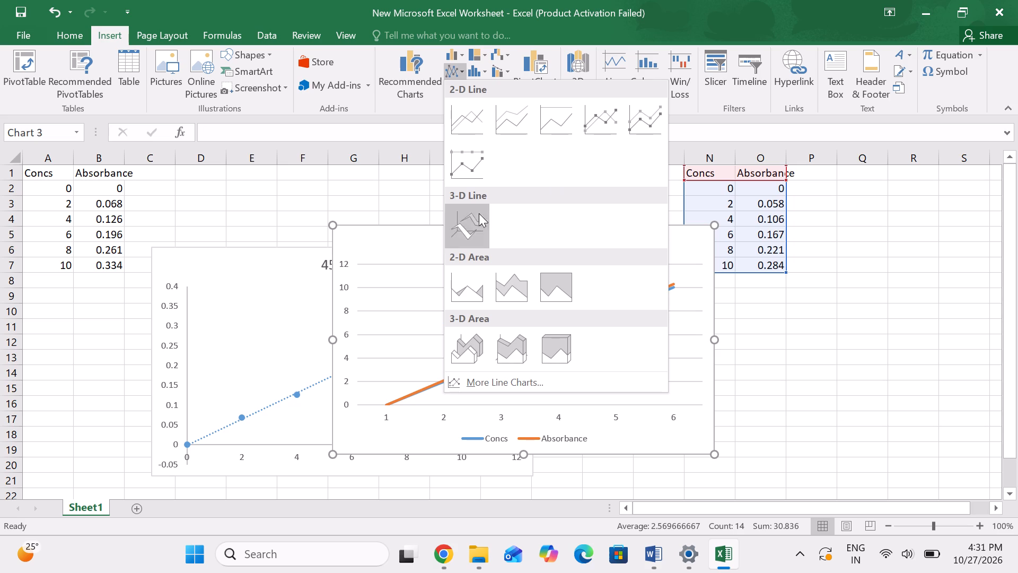
left_click(455, 71)
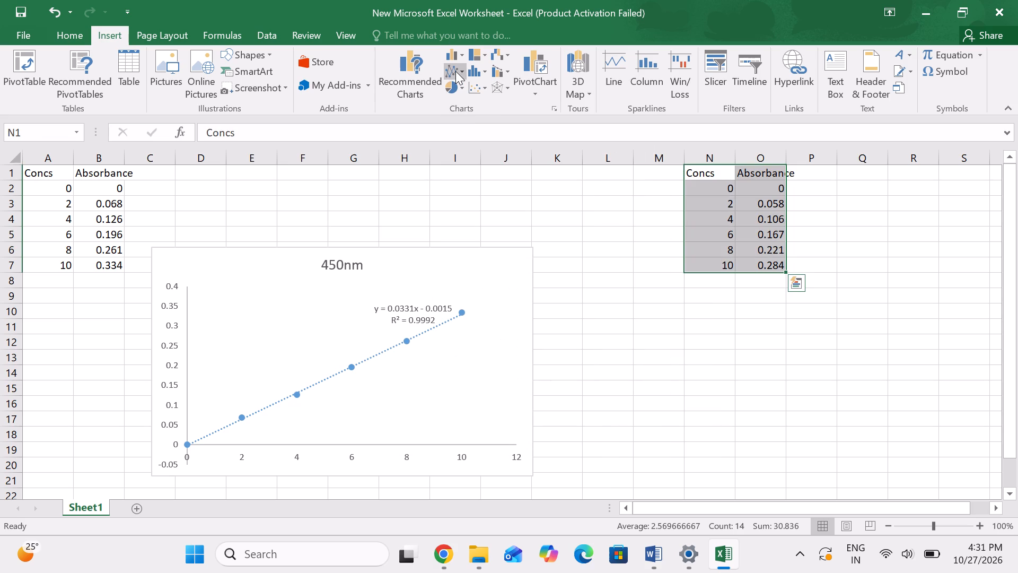
left_click(451, 64)
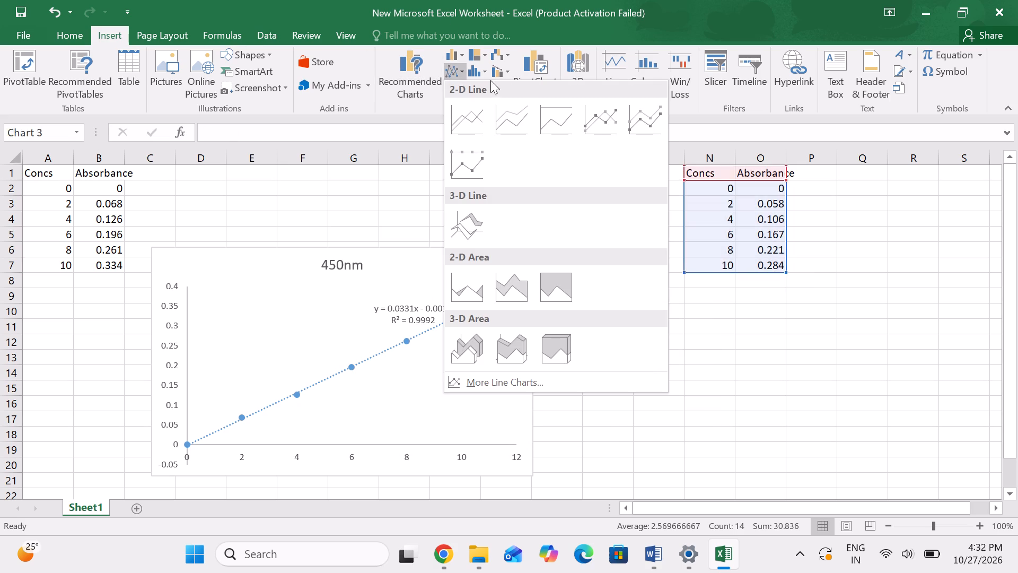
left_click(446, 66)
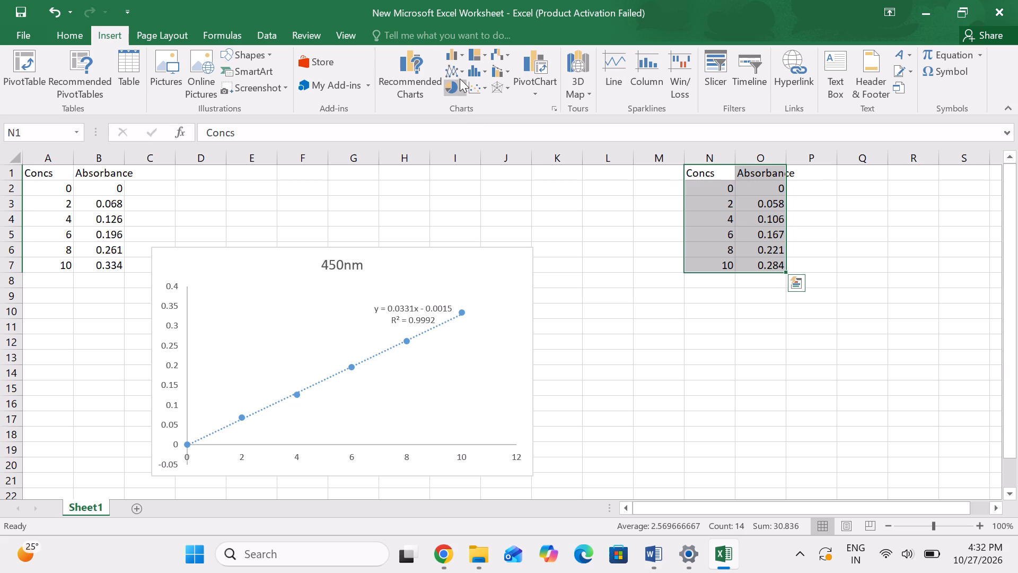
left_click(487, 87)
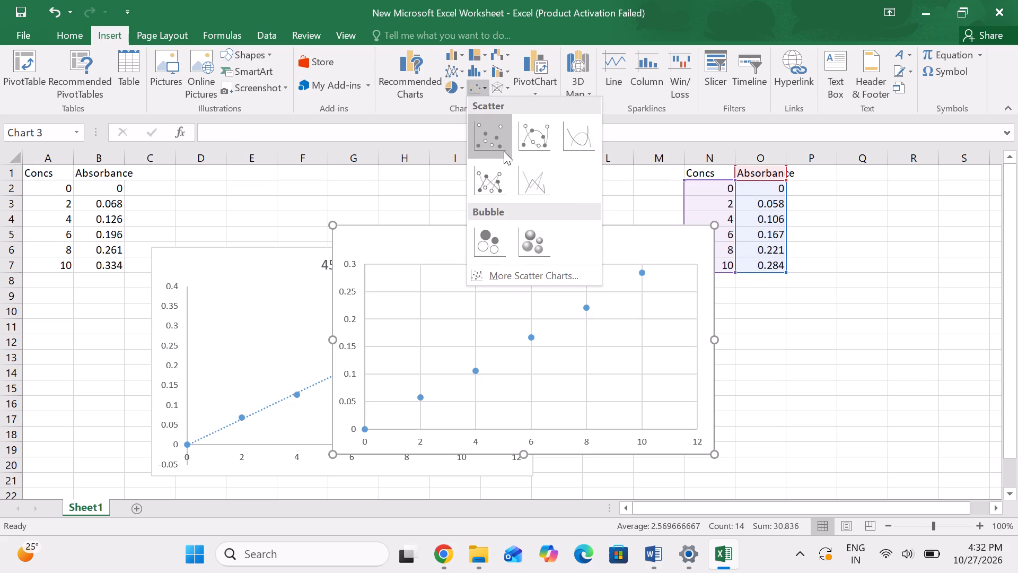
left_click(504, 151)
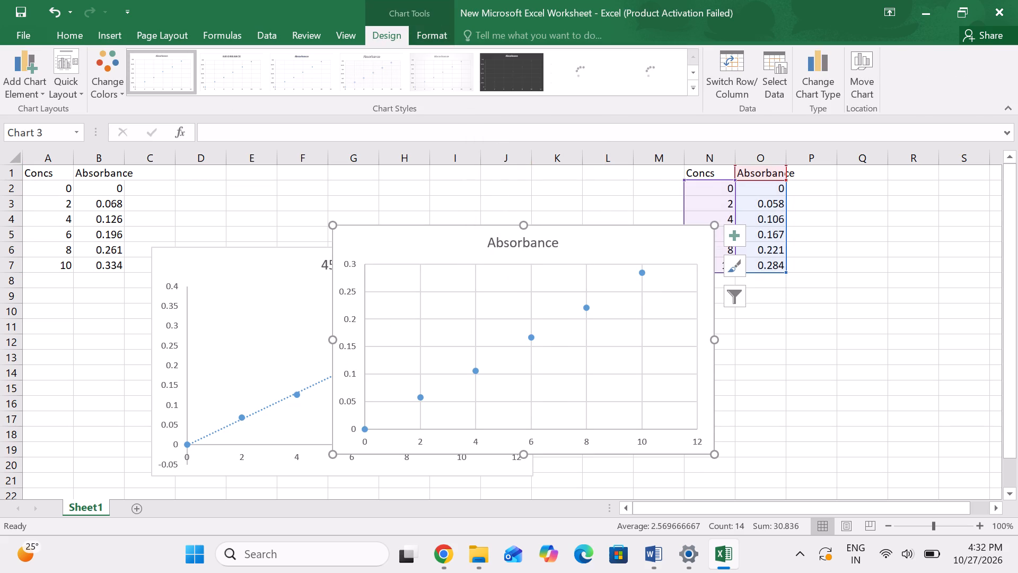
Remove the gridlines from the new Absorbance scatter chart and add a trendline.
left_click(732, 233)
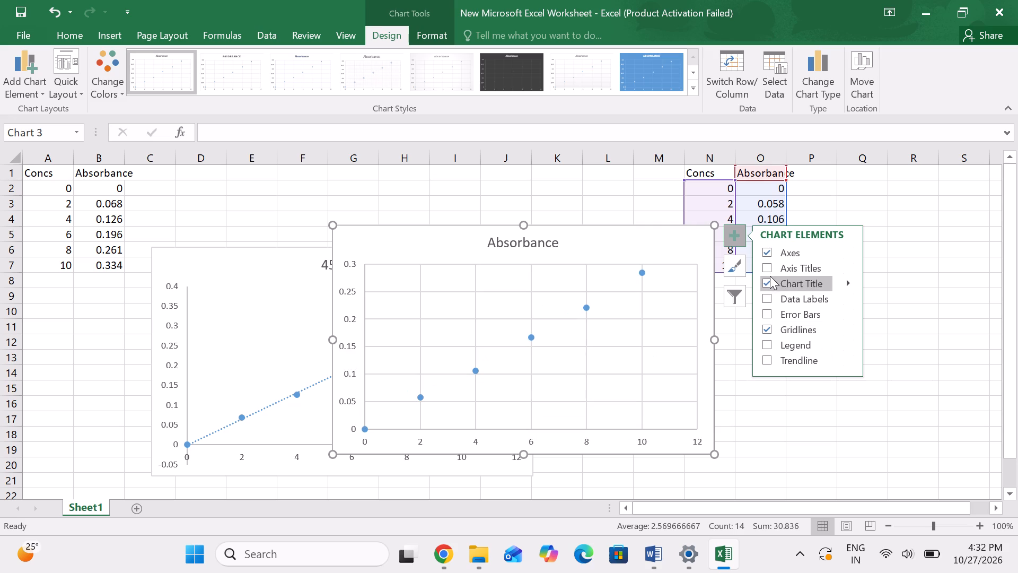
left_click(773, 327)
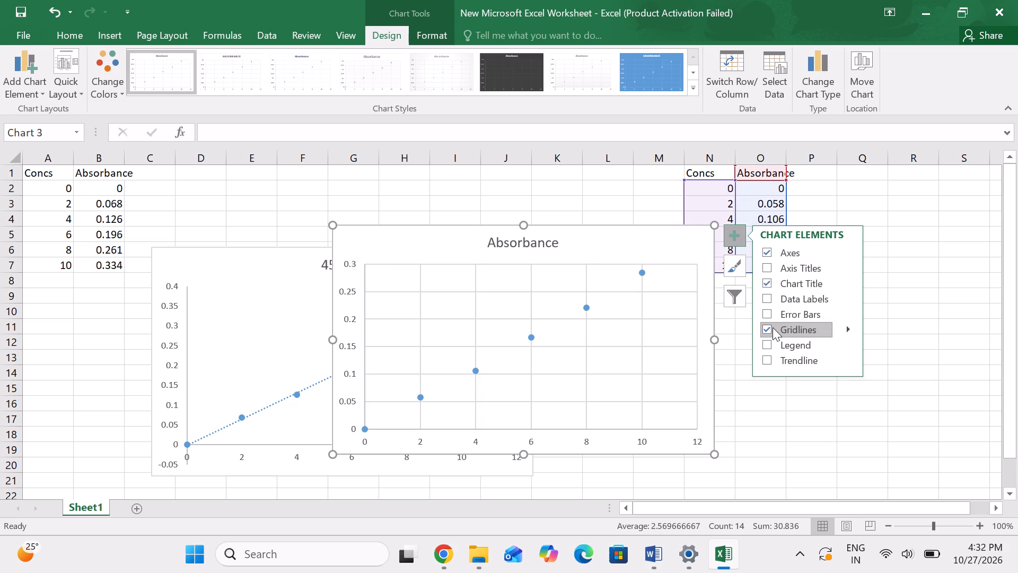
left_click(771, 365)
Display the trendline equation and R-squared value on the Absorbance chart and set the trendline's intercept to 0.0.
left_click(846, 358)
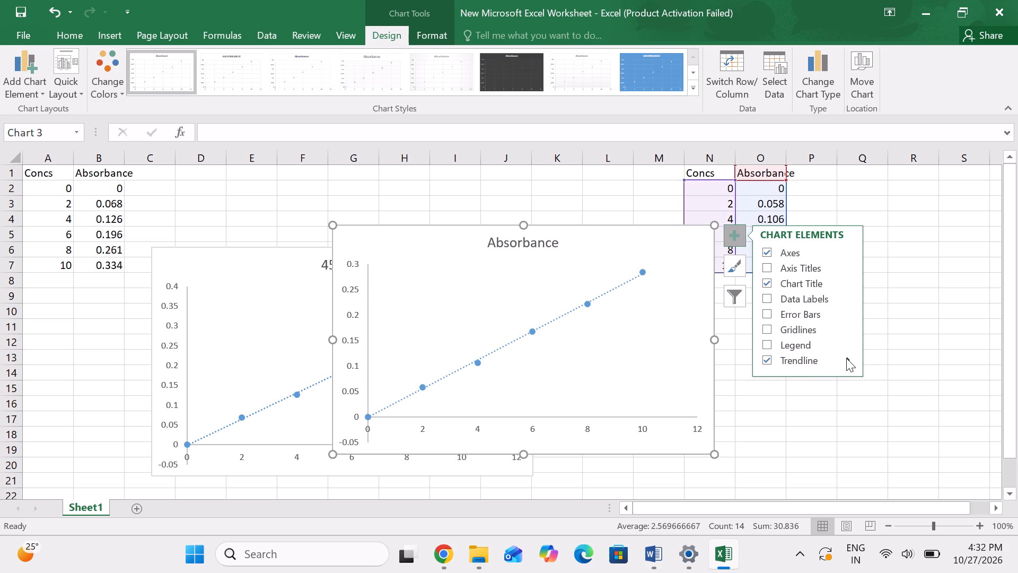
left_click(894, 431)
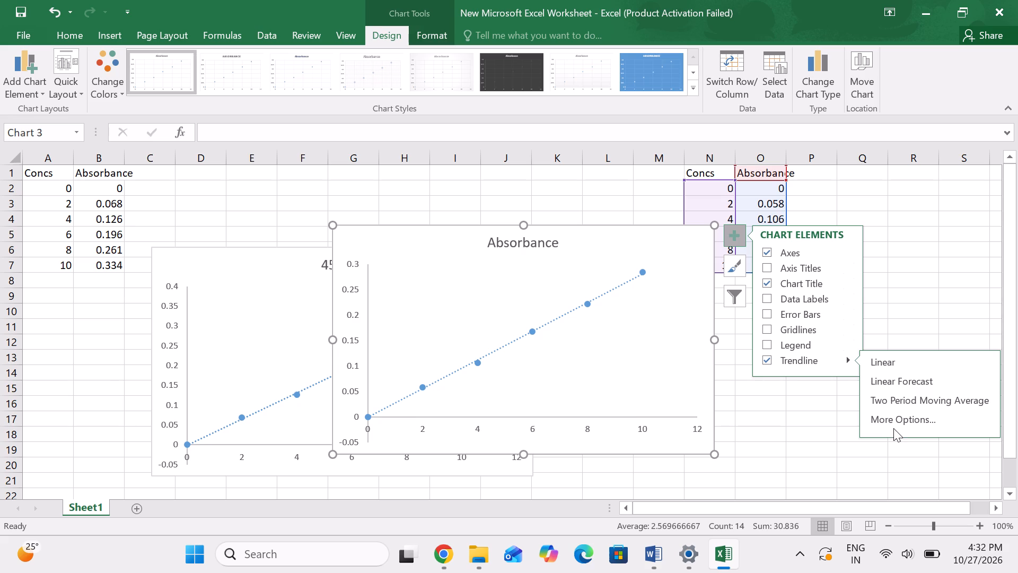
left_click(891, 421)
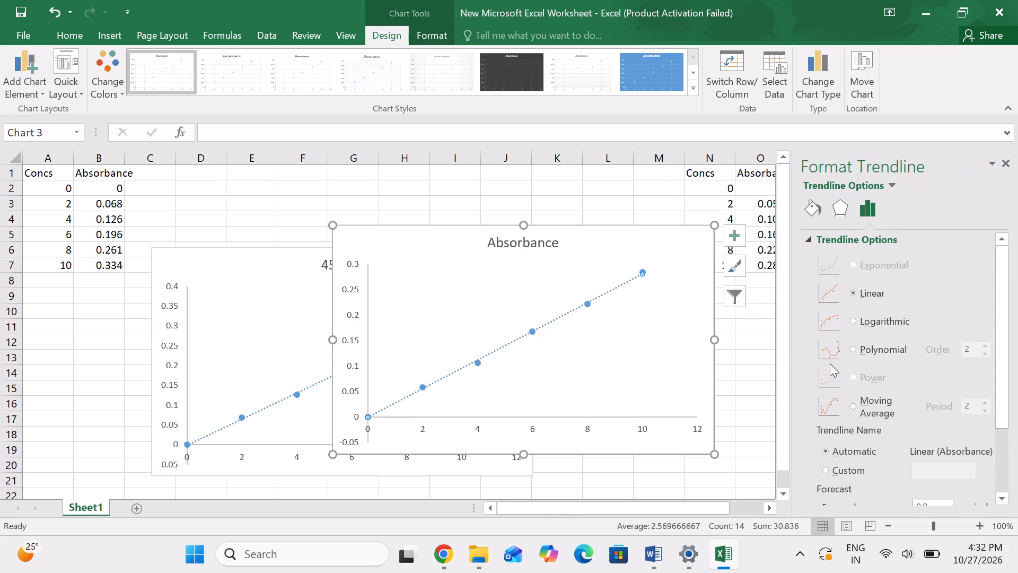
scroll(871, 387, "down", 2)
left_click_drag(1005, 385, 1013, 502)
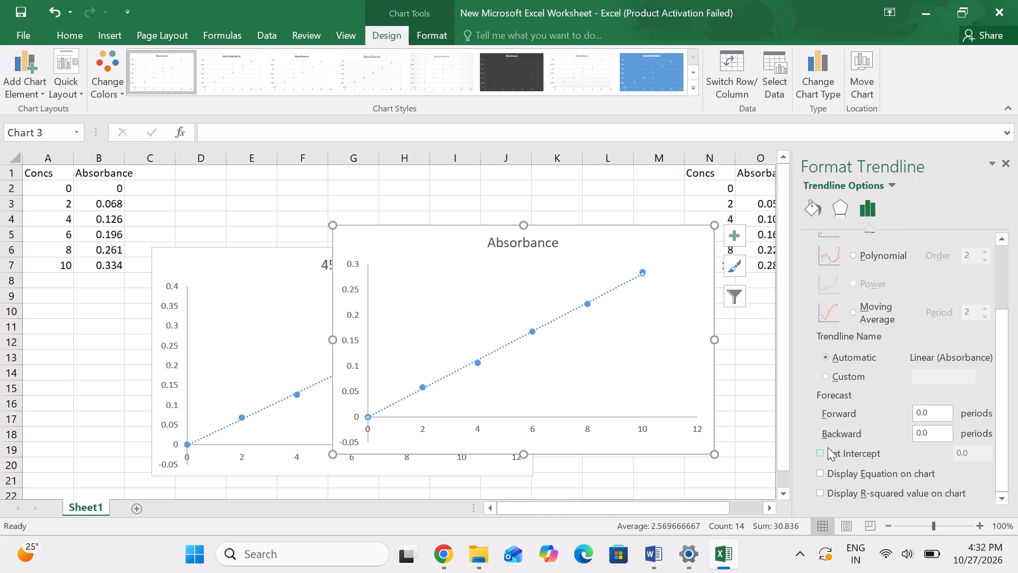
left_click(822, 470)
left_click(819, 483)
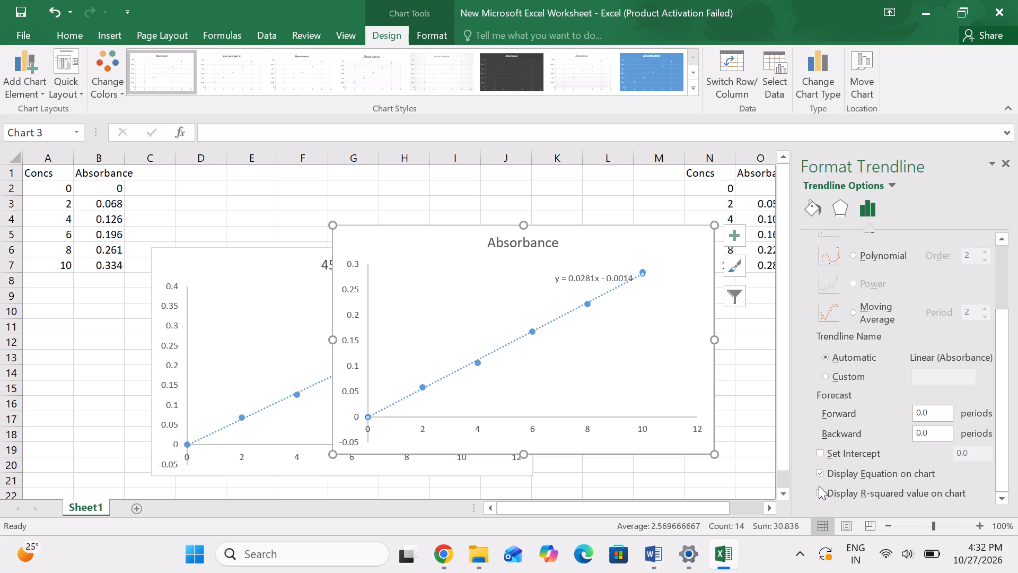
left_click(819, 487)
left_click(822, 458)
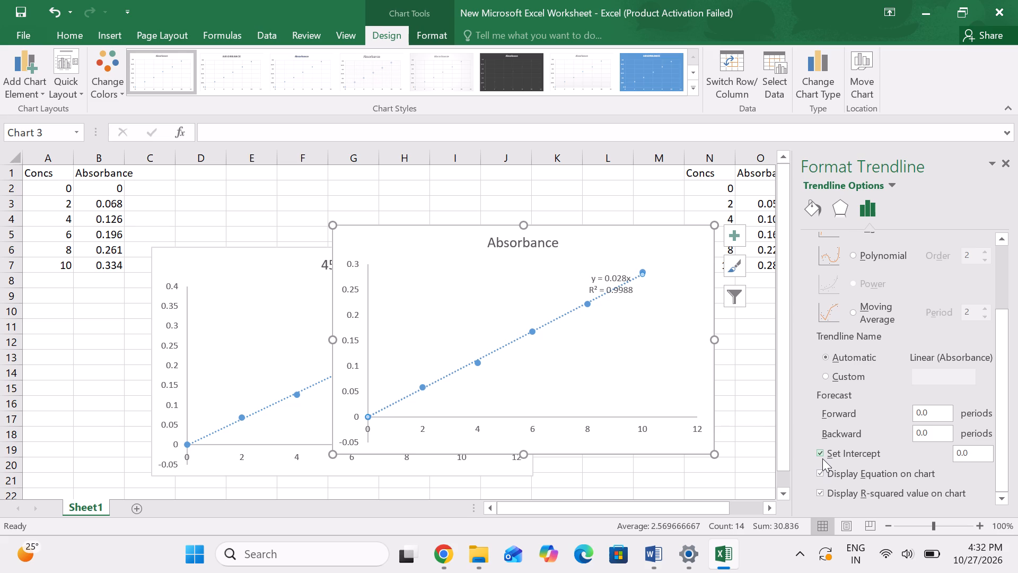
left_click(1005, 164)
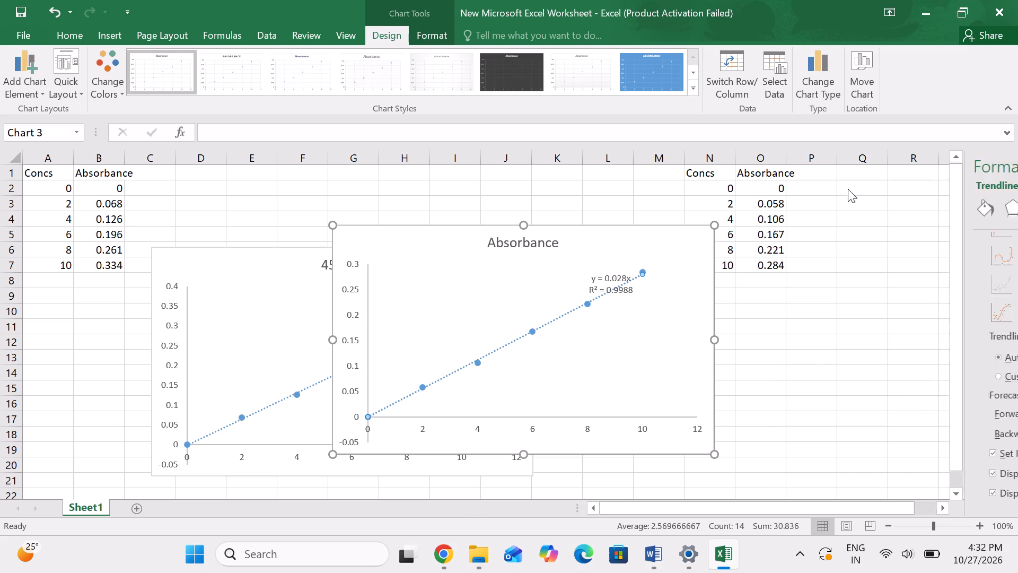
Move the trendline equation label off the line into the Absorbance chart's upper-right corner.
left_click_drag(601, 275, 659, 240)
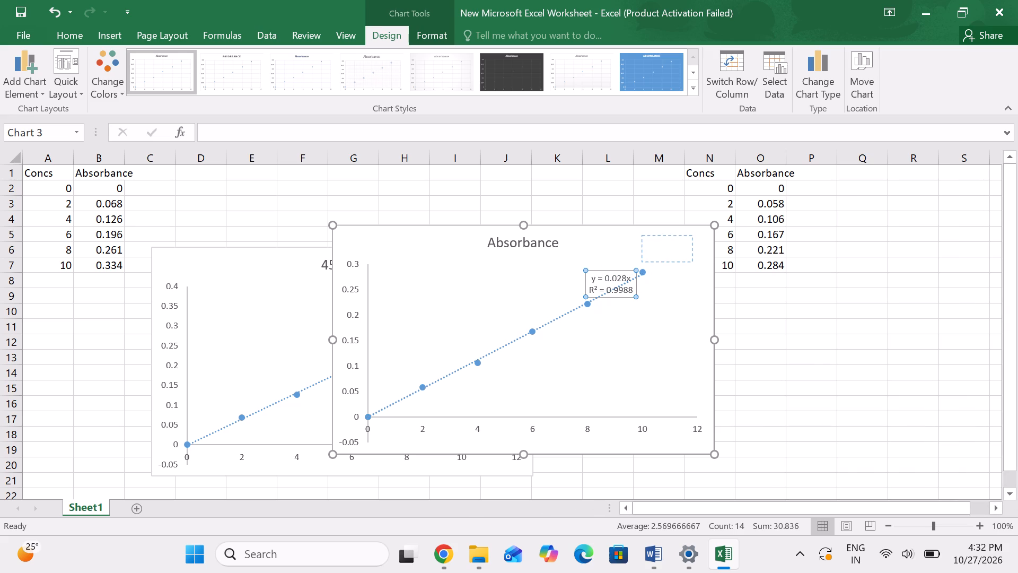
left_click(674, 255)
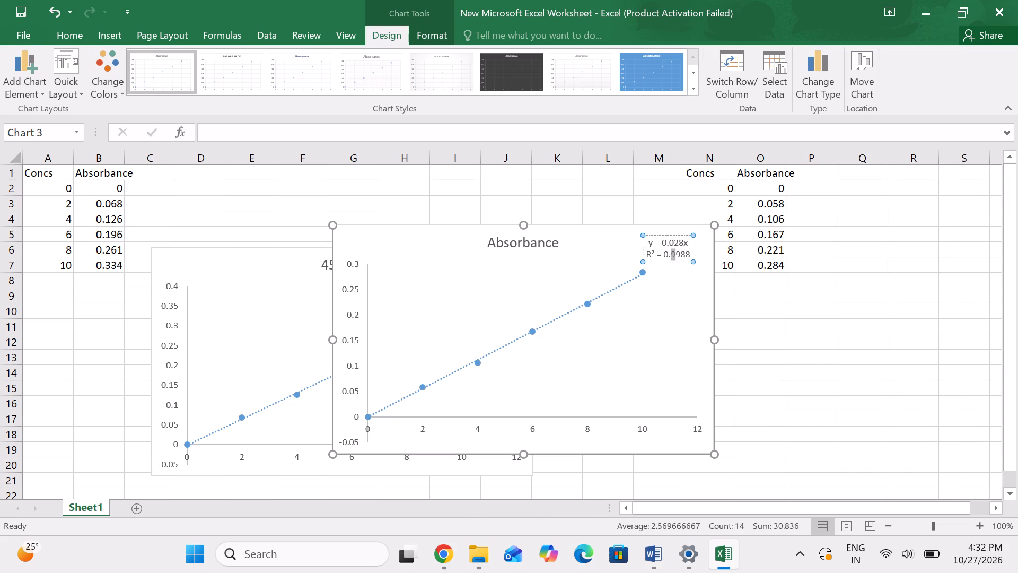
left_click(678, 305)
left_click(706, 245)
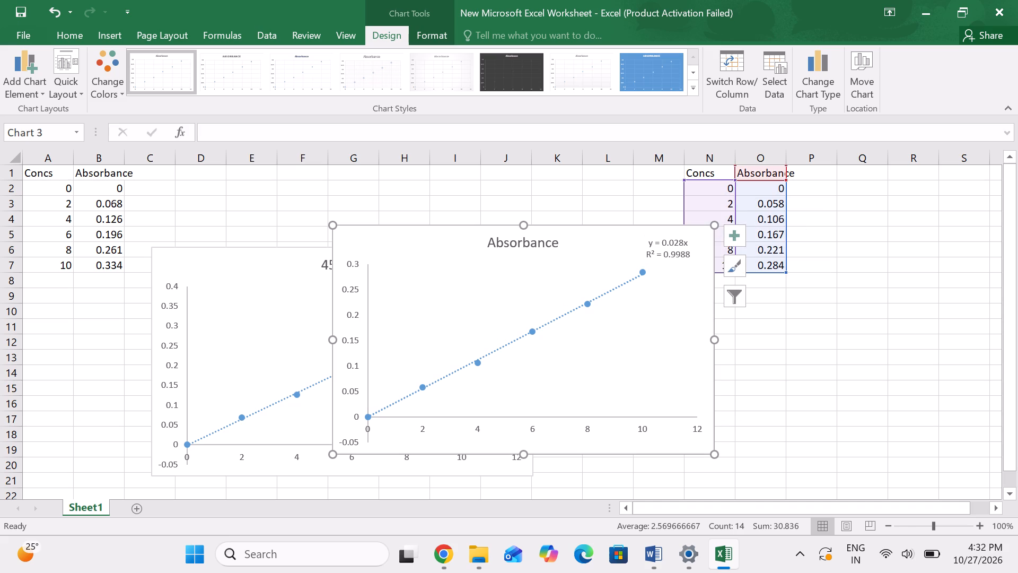
Add another linear trendline without a set intercept to the Absorbance chart, displaying its equation and R-squared value.
left_click(731, 238)
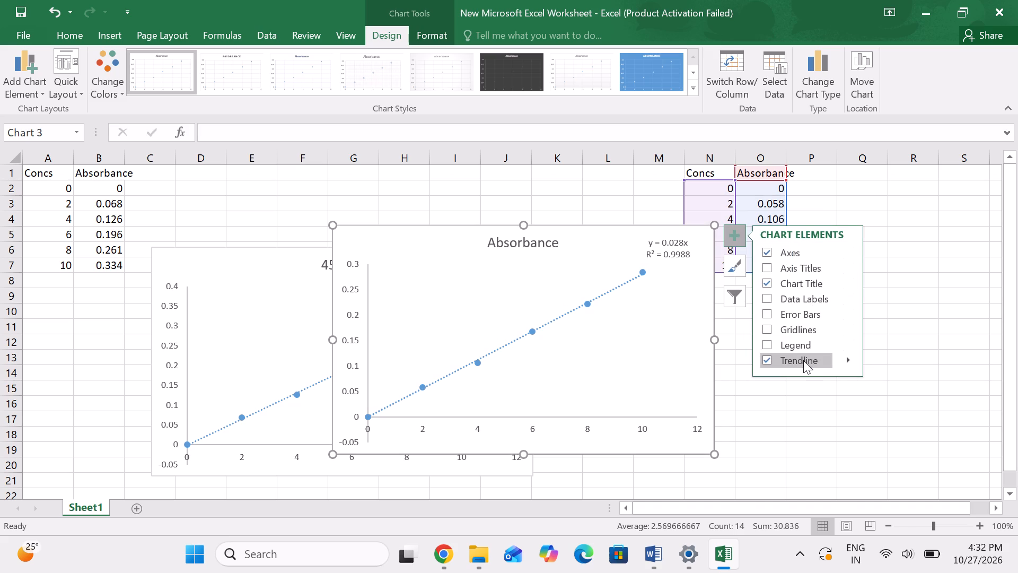
left_click(659, 257)
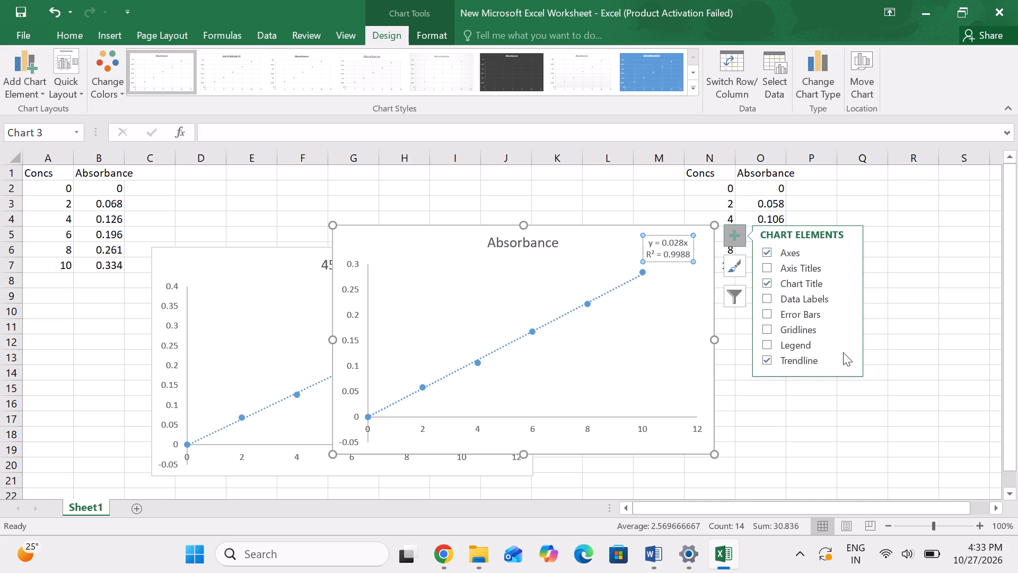
left_click_drag(843, 351, 848, 360)
left_click(848, 360)
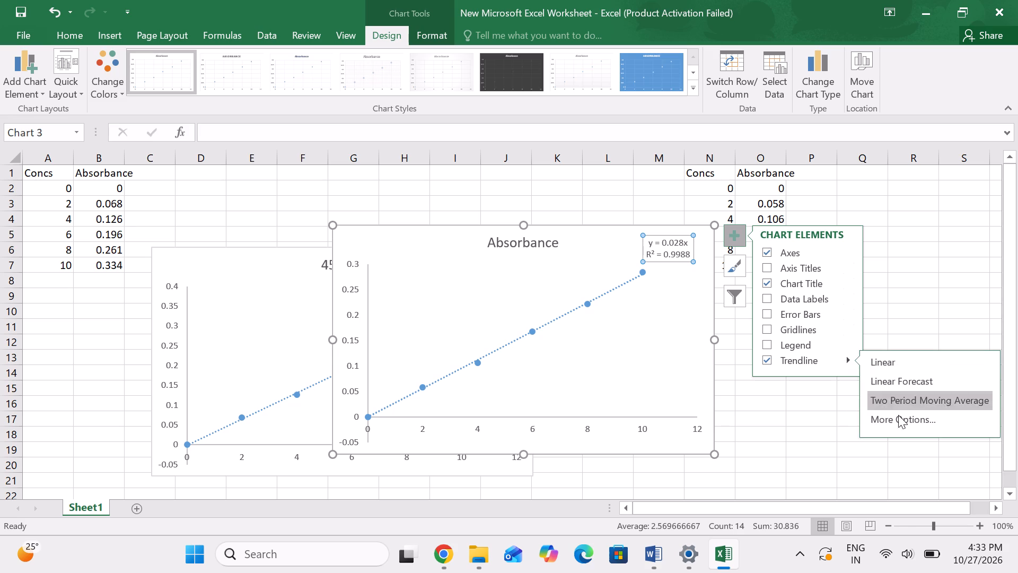
left_click(895, 422)
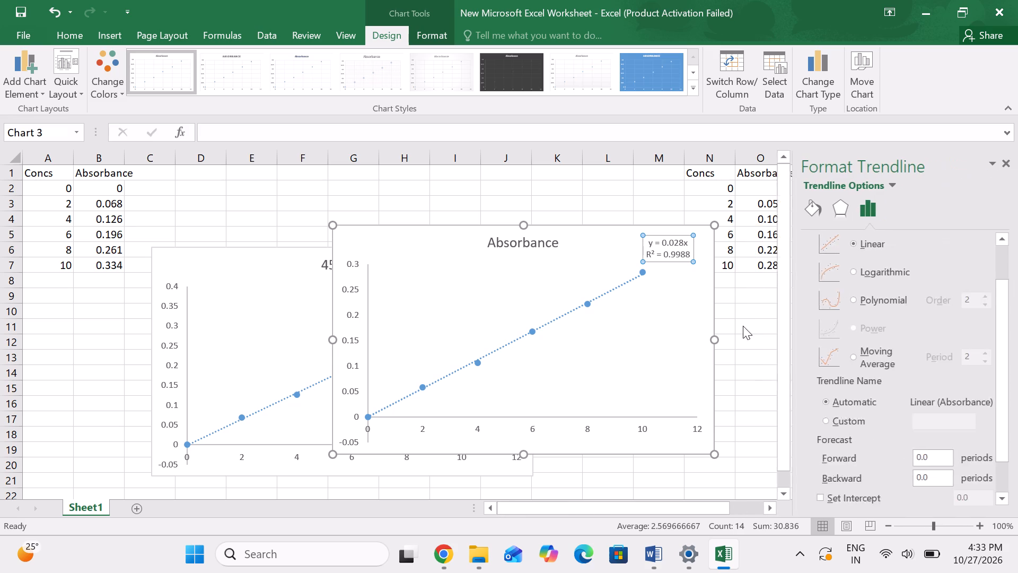
scroll(856, 454, "down", 1)
left_click_drag(1005, 356, 1017, 455)
left_click(817, 481)
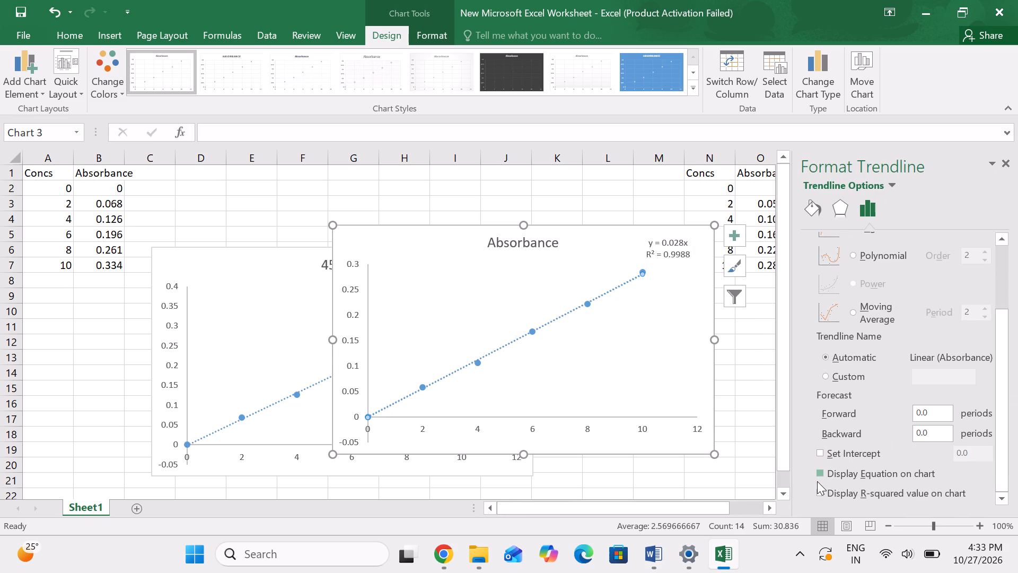
left_click(824, 496)
Delete the zero-intercept equation label and move the remaining equation label into its place in the chart's upper-right corner.
left_click(625, 329)
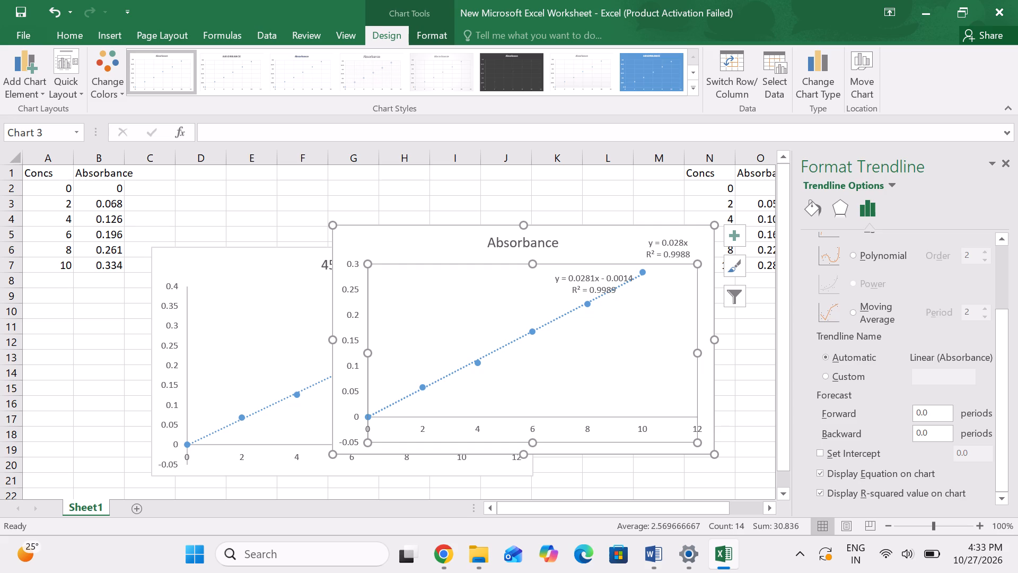
left_click(673, 259)
key("Delete")
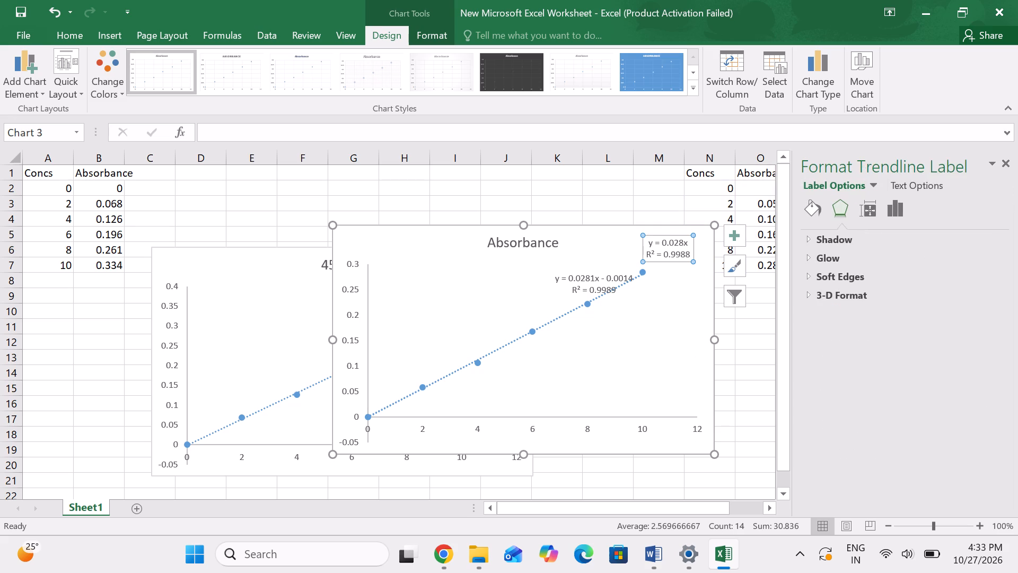
left_click_drag(581, 286, 648, 250)
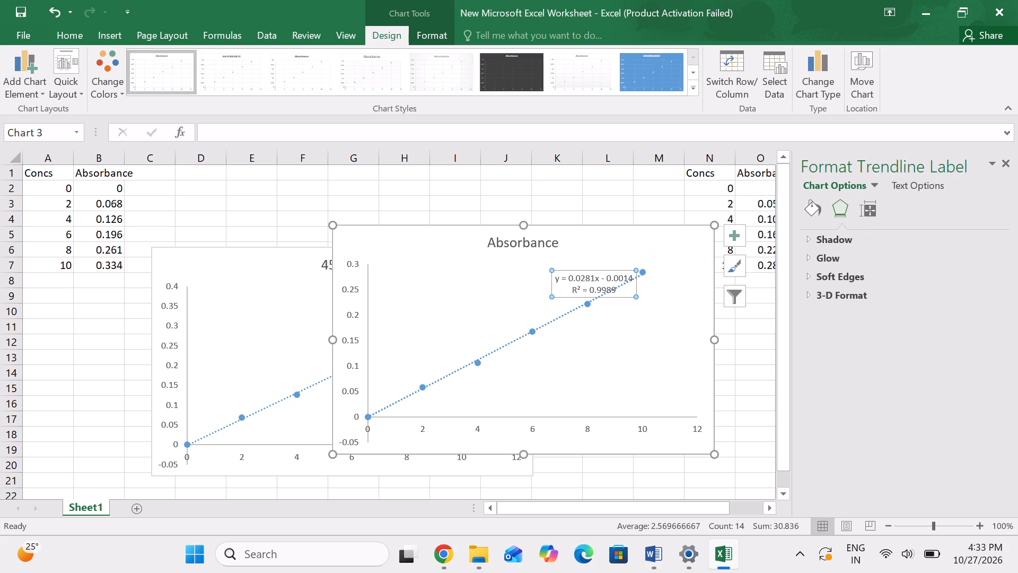
Change the Absorbance chart's title to 375nm.
double_click(539, 247)
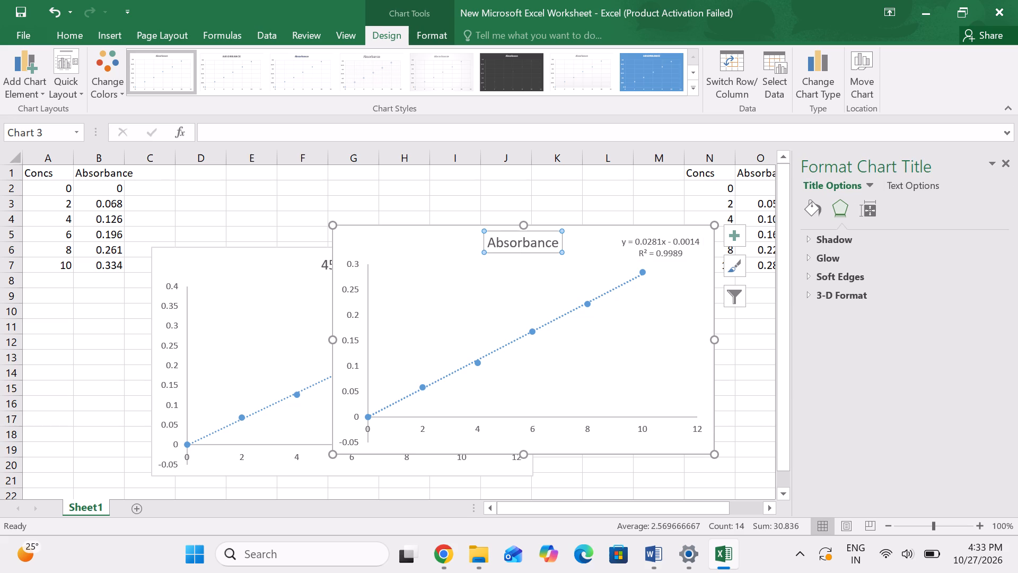
left_click(499, 245)
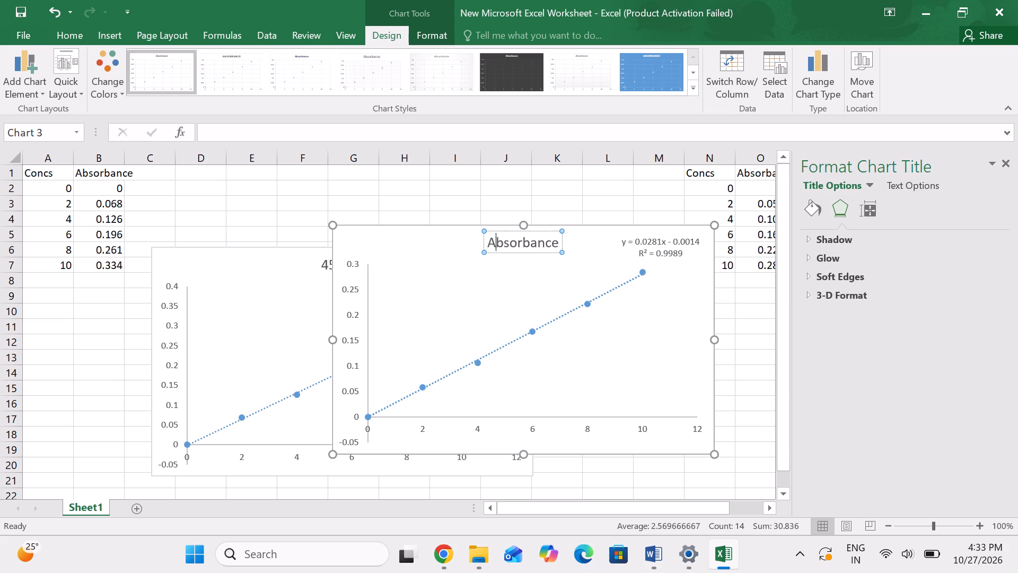
key("Down")
key("Right")
key("Right")
key("Right")
key("Right")
key("Right")
key("Right")
key("Right")
key("Right")
key("Right")
key("Right")
key("Right")
key("Right")
key("BackSpace")
key("BackSpace")
key("BackSpace")
key("BackSpace")
key("BackSpace")
key("BackSpace")
key("BackSpace")
key("BackSpace")
key("BackSpace")
key("BackSpace")
key("BackSpace")
key("BackSpace")
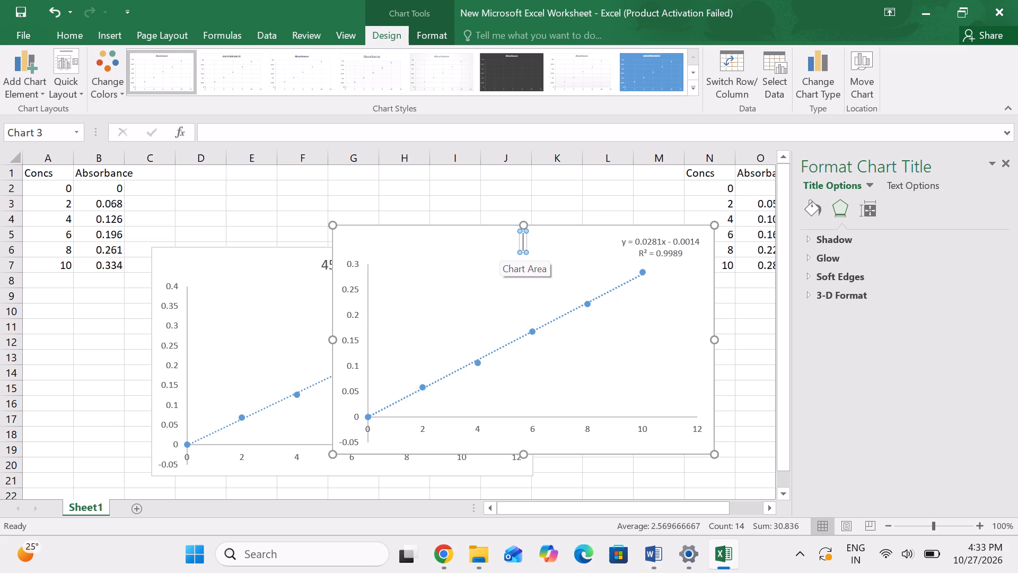
type("375")
type("nm")
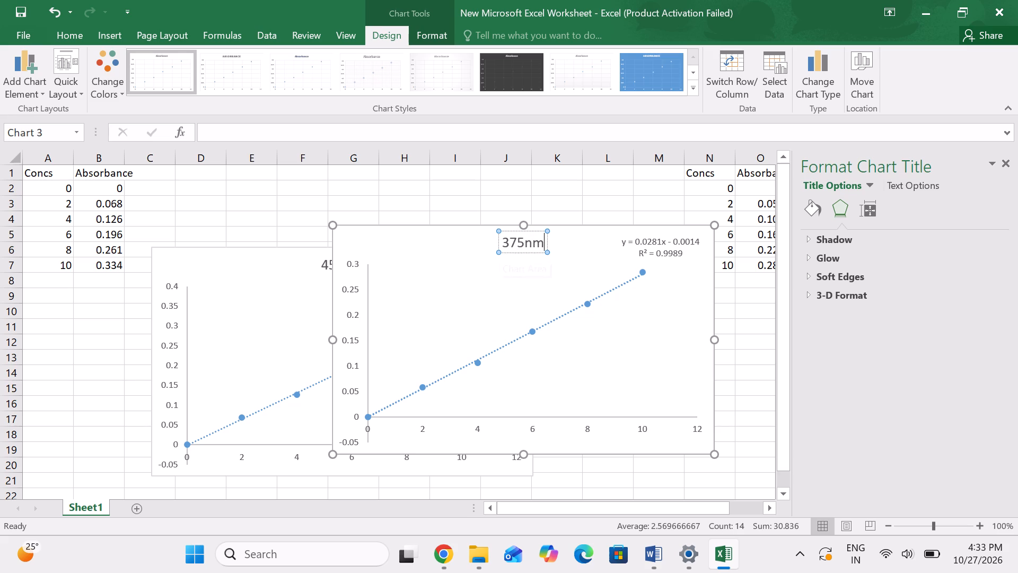
left_click(499, 263)
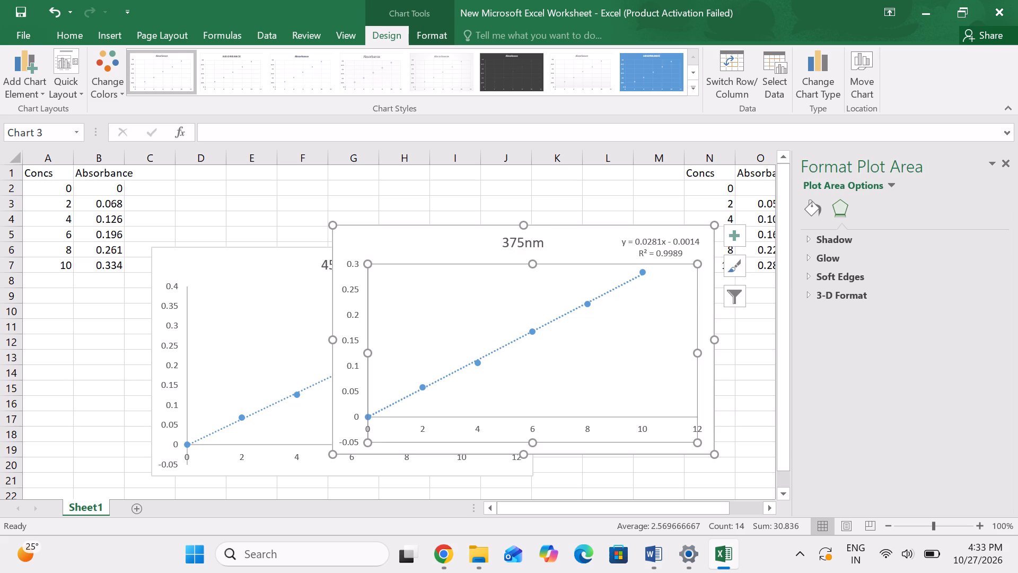
Move the 375nm chart just below the second Concs and Absorbance table, clear of the 450nm chart.
left_click(1007, 161)
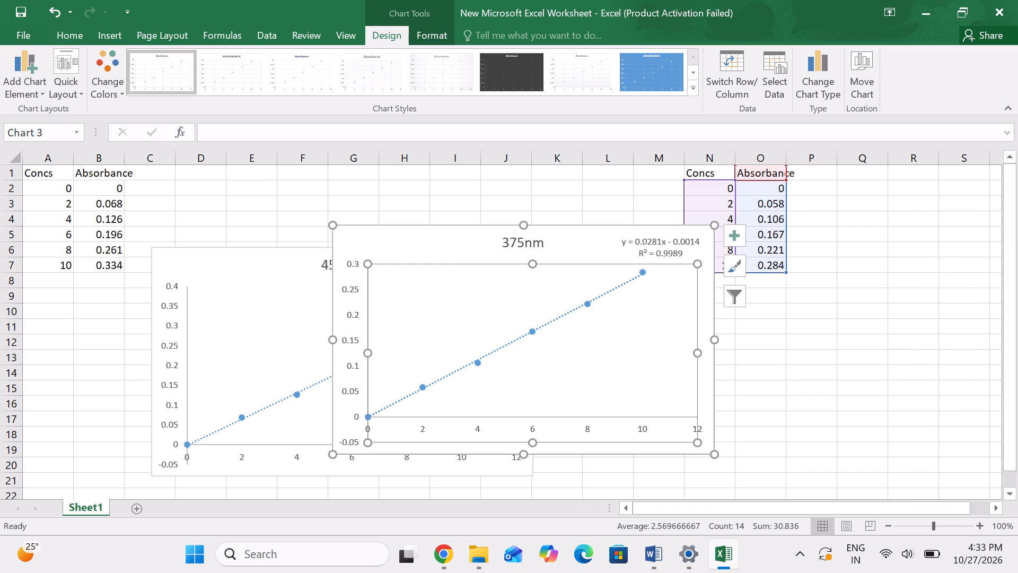
left_click_drag(582, 228, 891, 281)
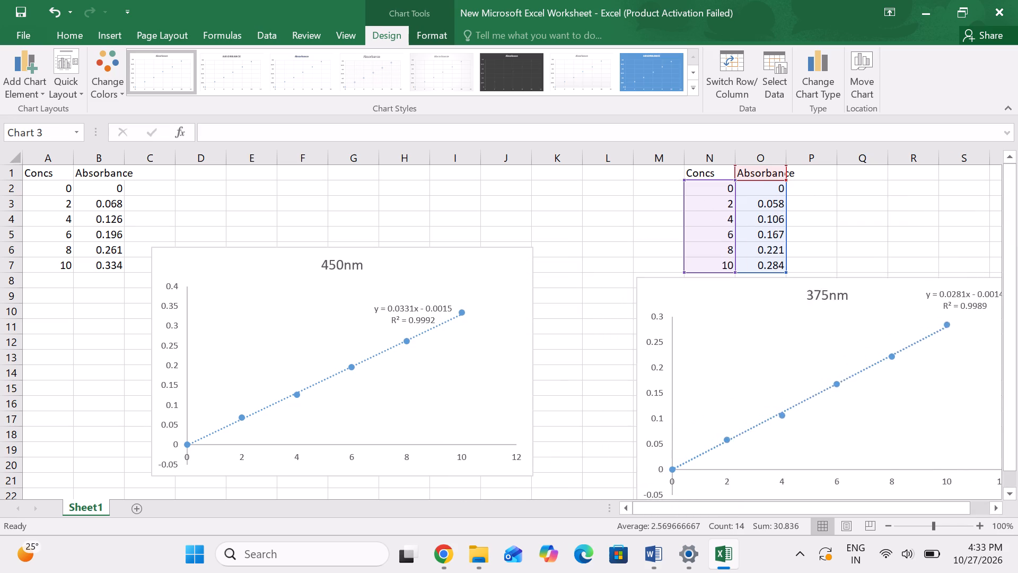
left_click_drag(891, 281, 849, 276)
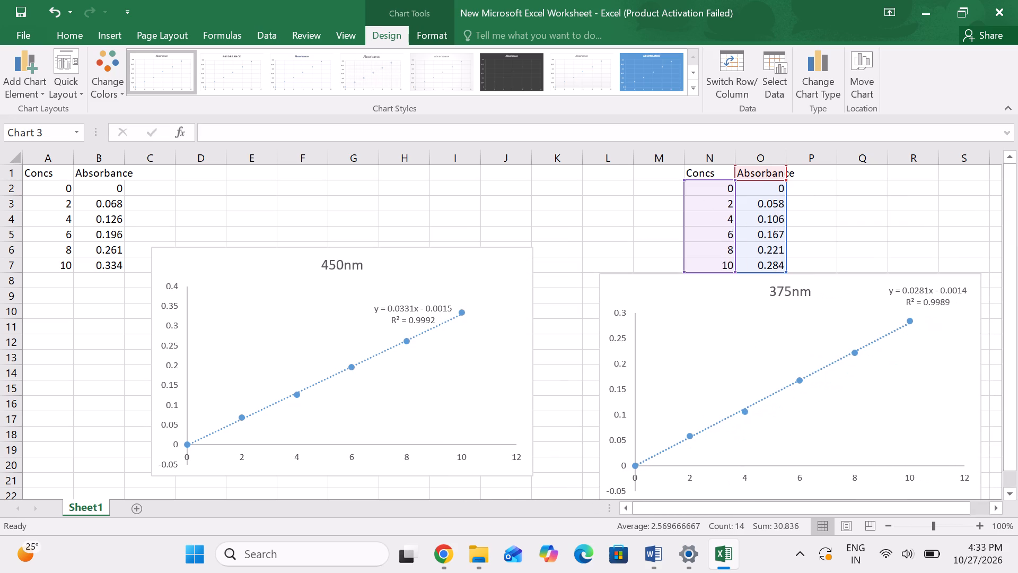
left_click_drag(849, 276, 847, 280)
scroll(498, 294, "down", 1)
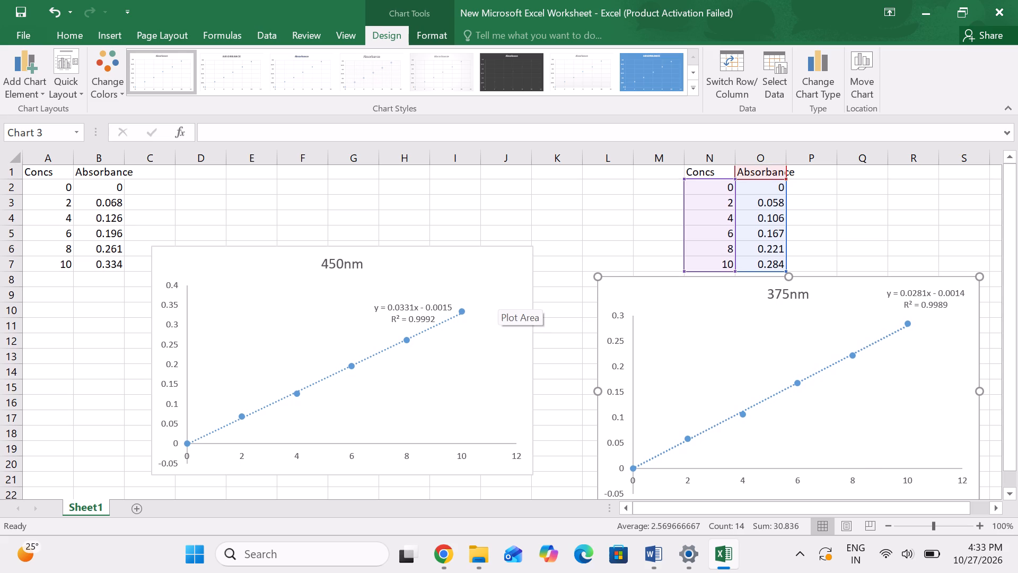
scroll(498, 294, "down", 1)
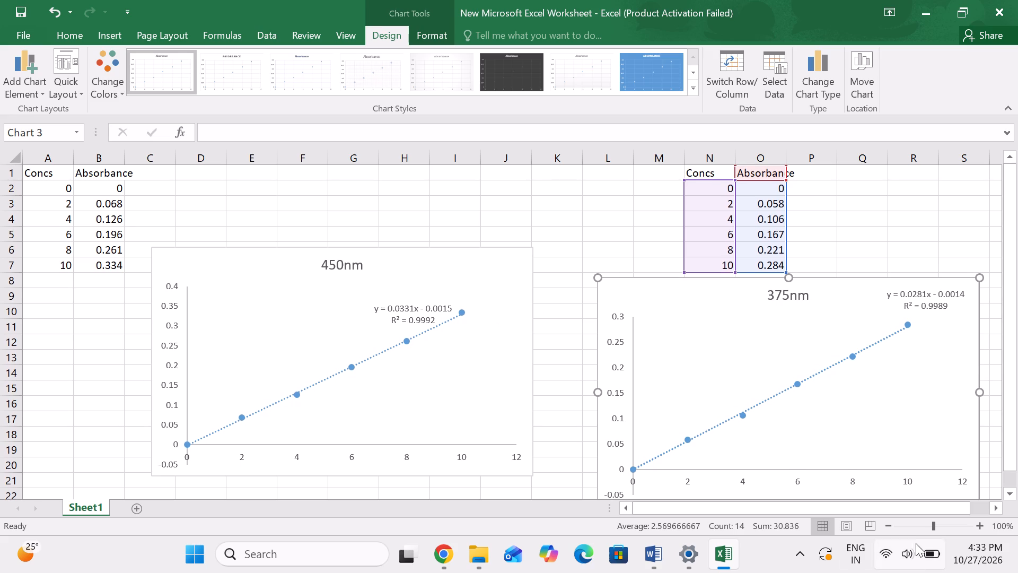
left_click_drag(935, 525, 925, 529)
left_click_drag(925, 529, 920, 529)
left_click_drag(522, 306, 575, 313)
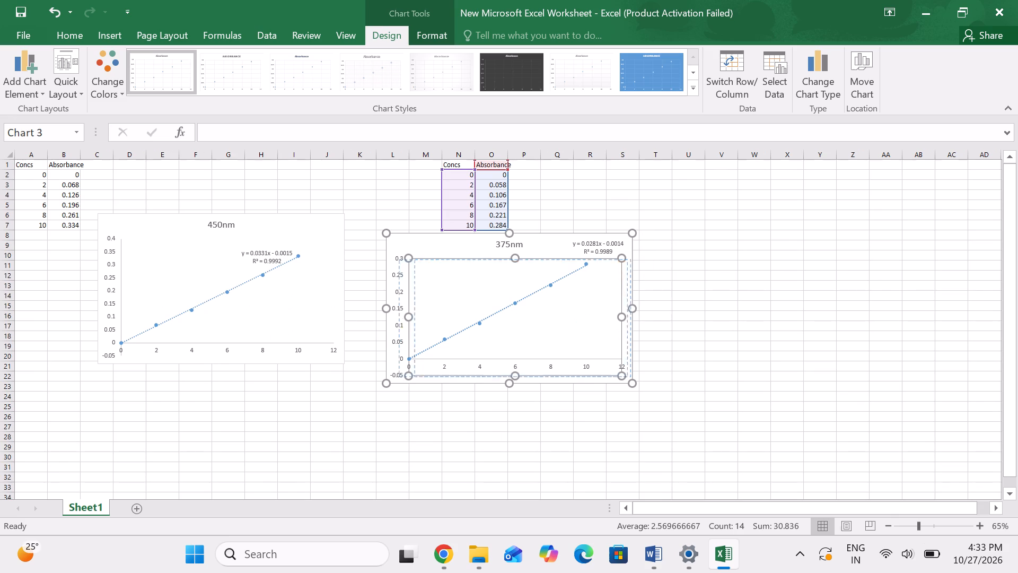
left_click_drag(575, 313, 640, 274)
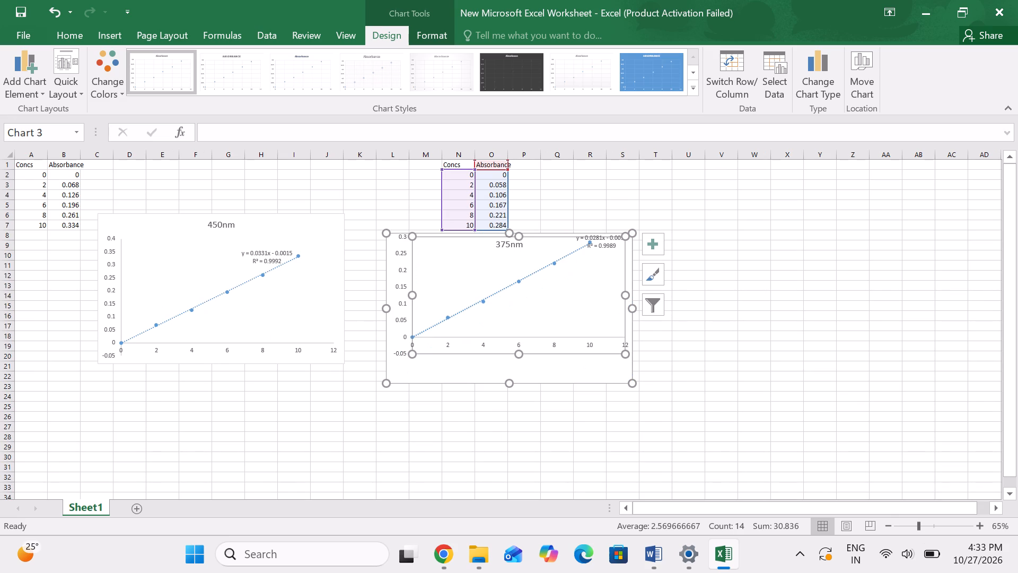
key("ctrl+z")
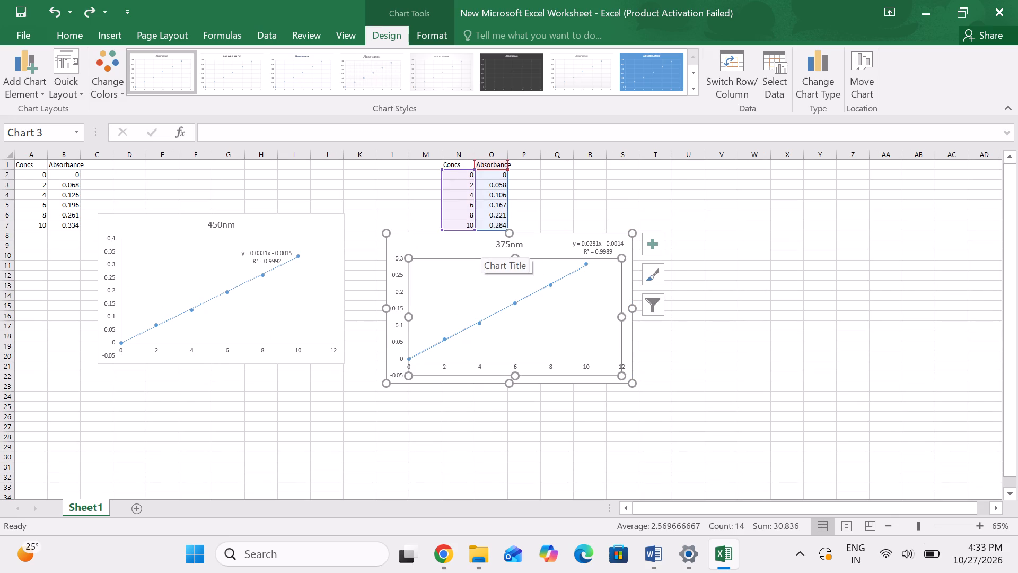
Move the whole 375nm chart beside the second Concs and Absorbance table, starting around column Q and row 7.
left_click_drag(471, 241, 652, 229)
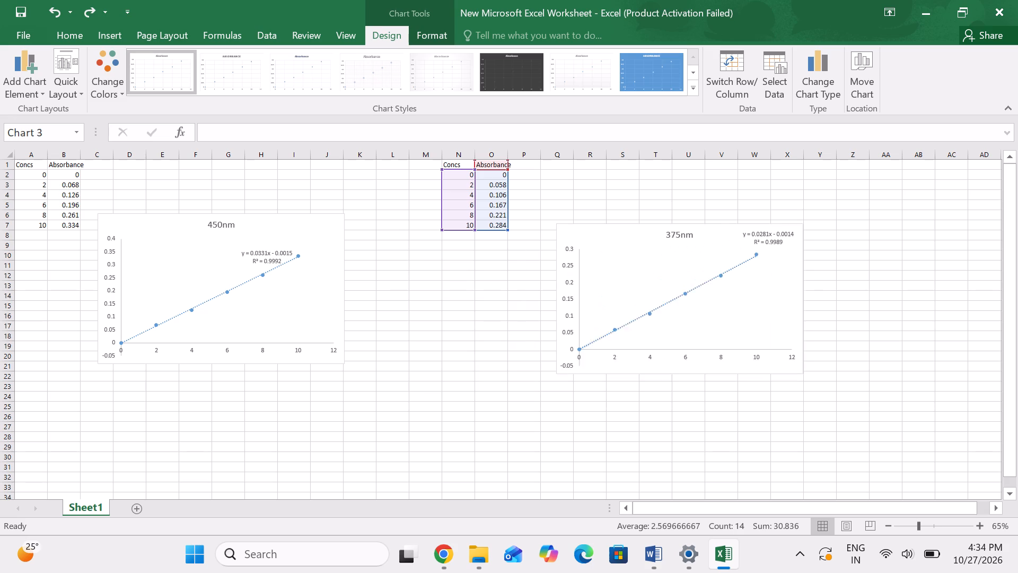
left_click_drag(652, 229, 652, 231)
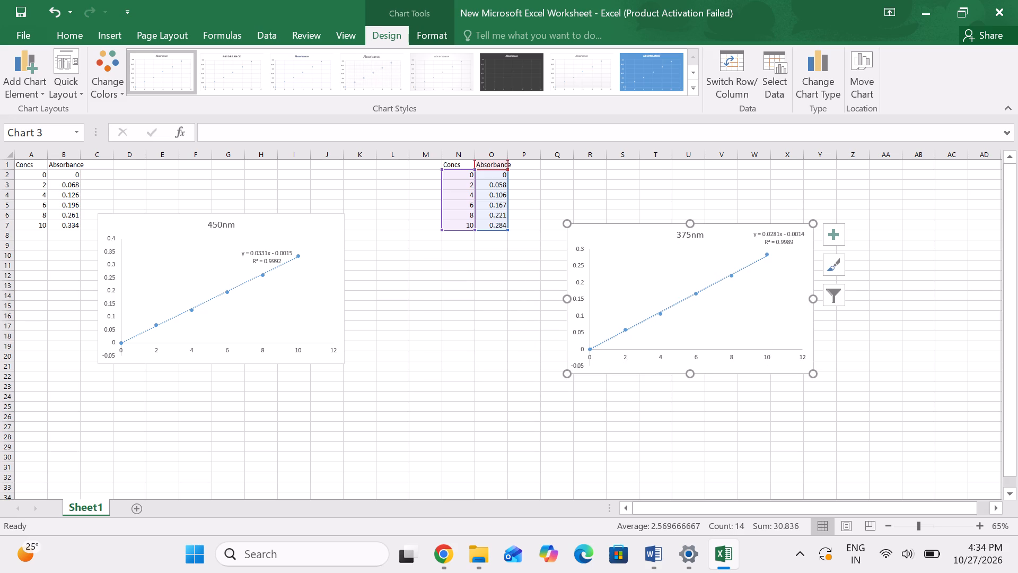
Save the workbook with its two tables and calibration charts.
key("ctrl+s")
key("ctrl+s")
key("ctrl+s")
key("ctrl+s")
key("ctrl+s")
key("ctrl+s")
key("ctrl+s")
key("ctrl+s")
key("ctrl+s")
key("ctrl+s")
key("ctrl+s")
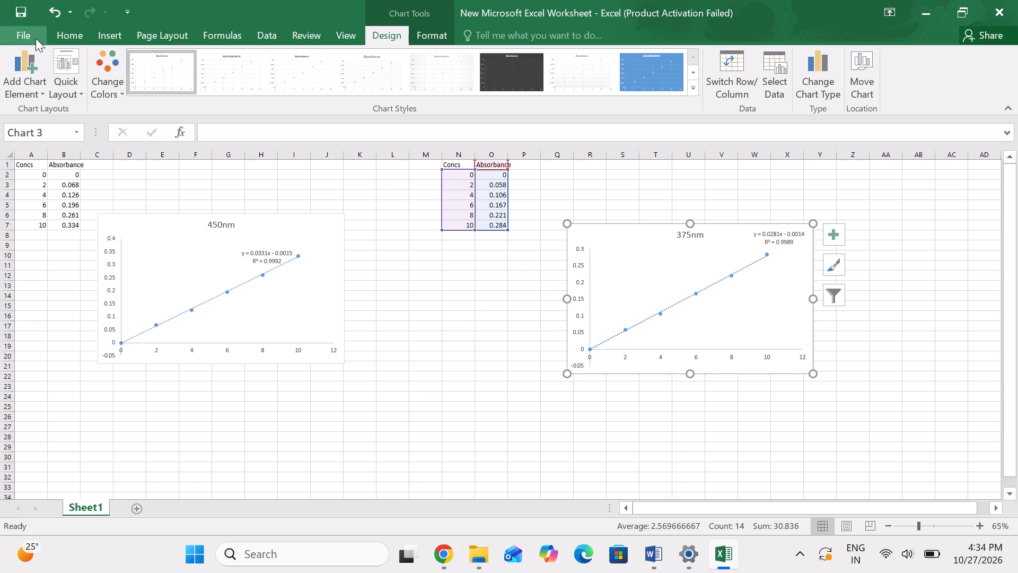
left_click(28, 28)
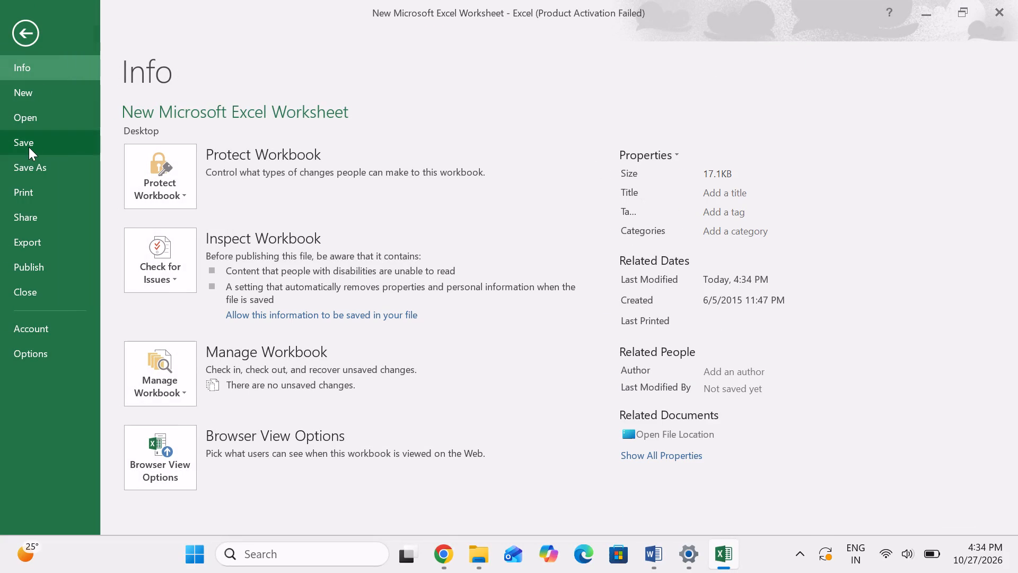
left_click(29, 147)
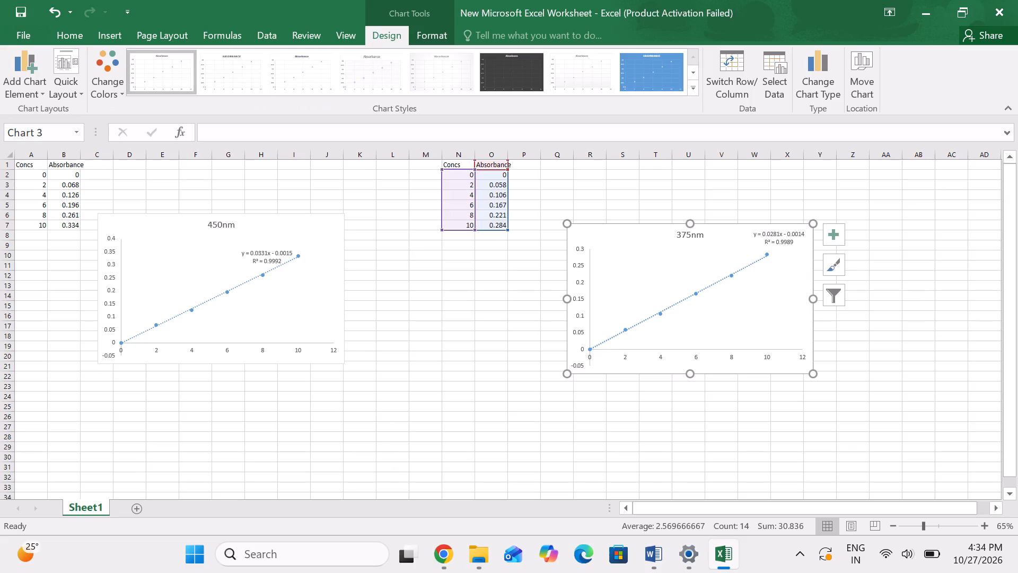
Save the workbook to the Desktop as New Microsoft Excel Worksheet in Excel Workbook format, replacing the existing file.
left_click(29, 28)
left_click(33, 159)
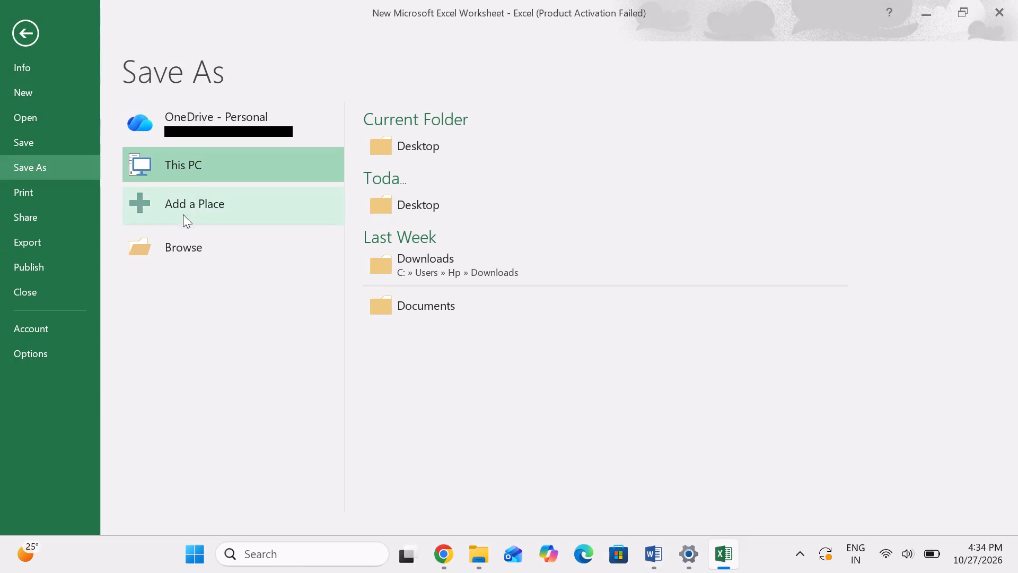
left_click(196, 166)
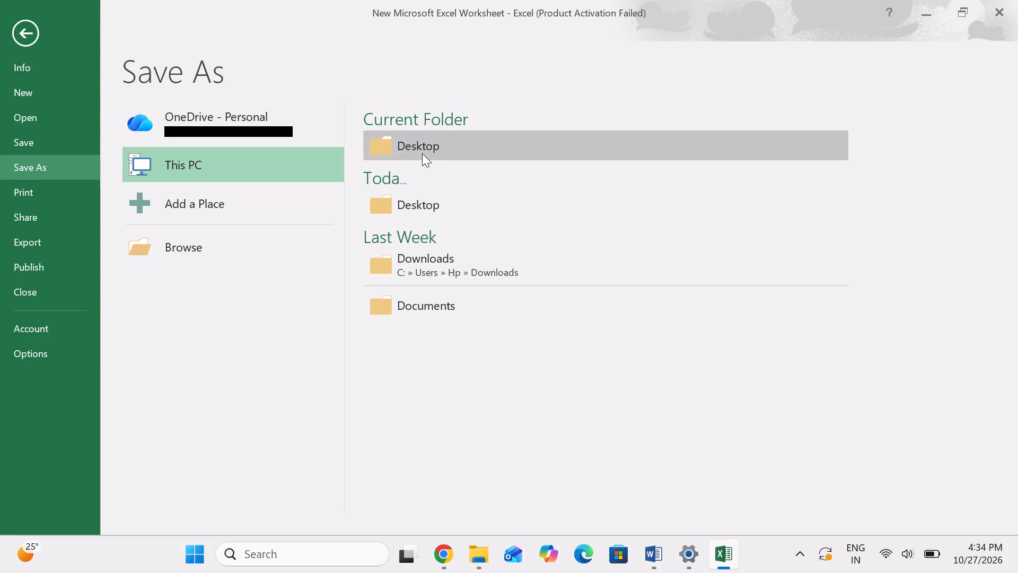
left_click(422, 153)
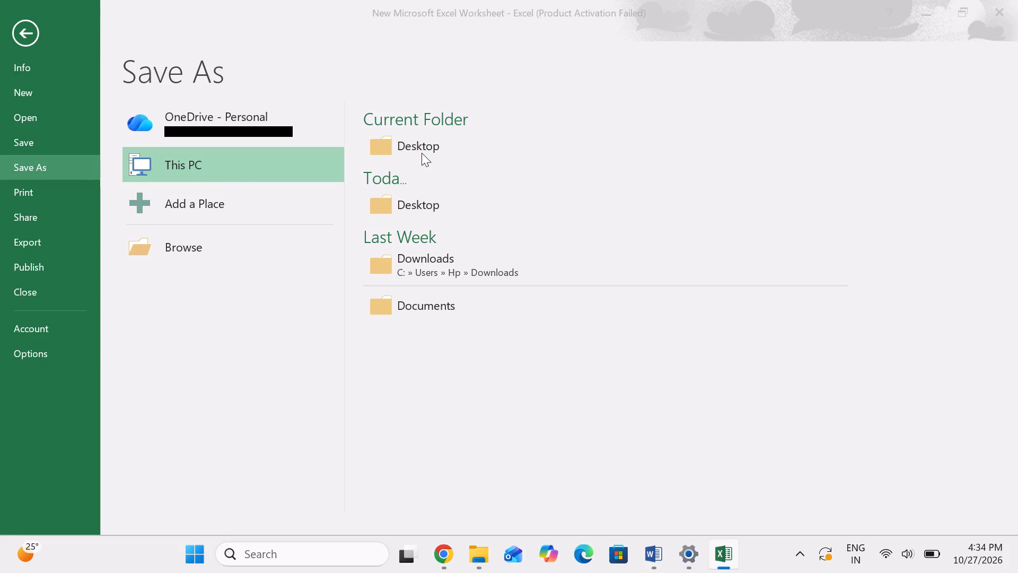
scroll(326, 211, "right", 1)
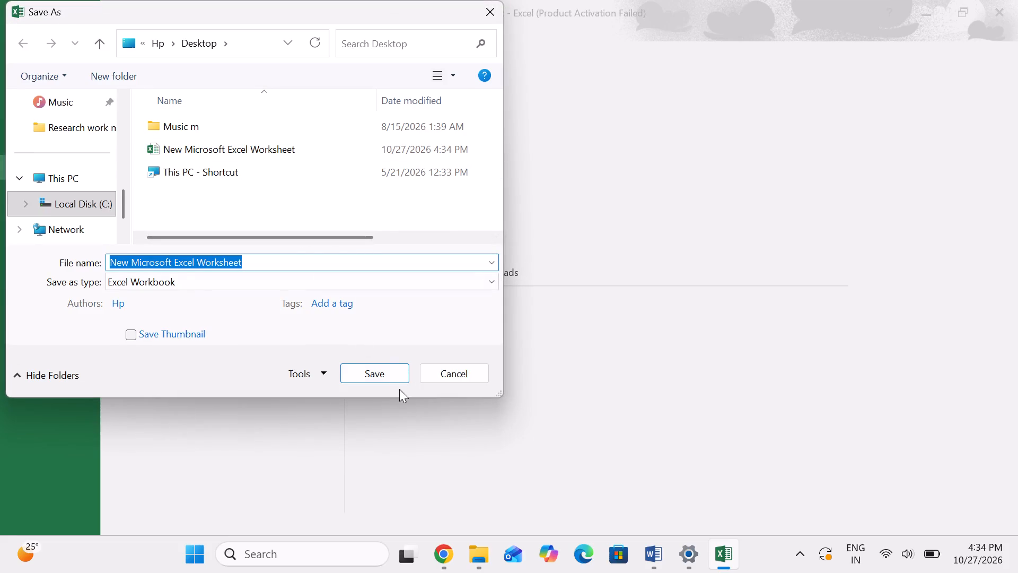
left_click(391, 369)
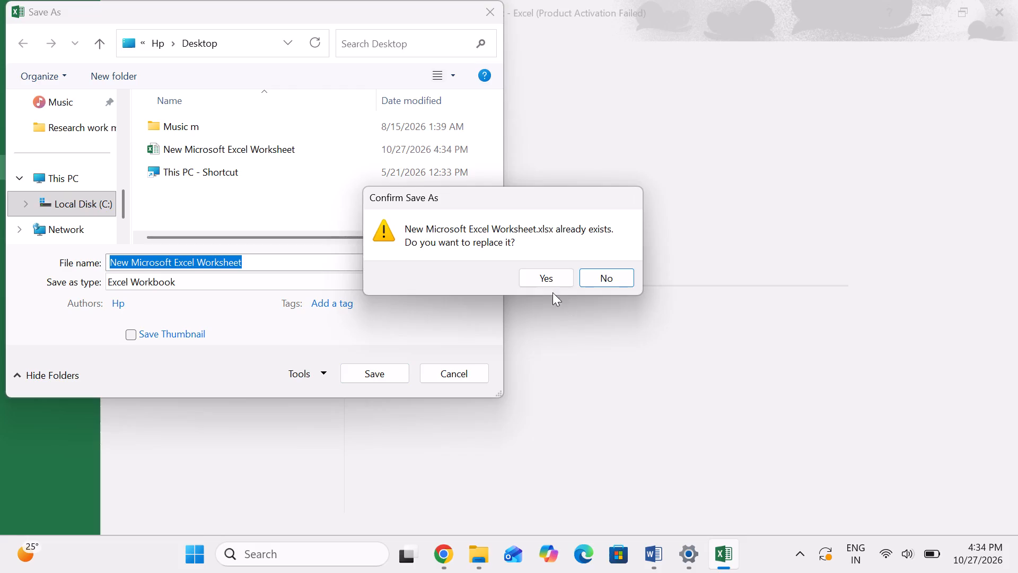
left_click(546, 284)
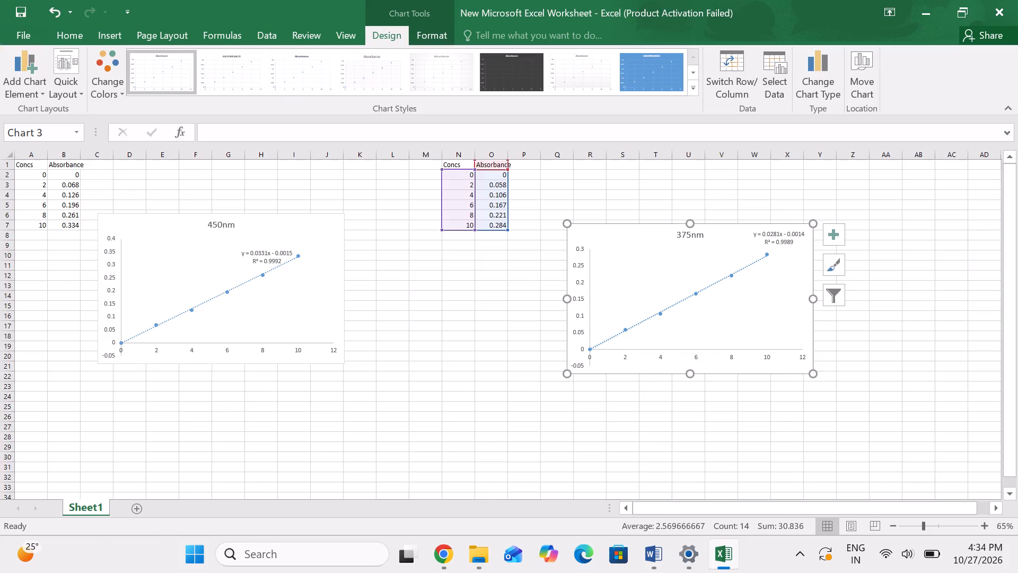
Close Excel and minimise the remaining window to return to the desktop.
left_click(1003, 8)
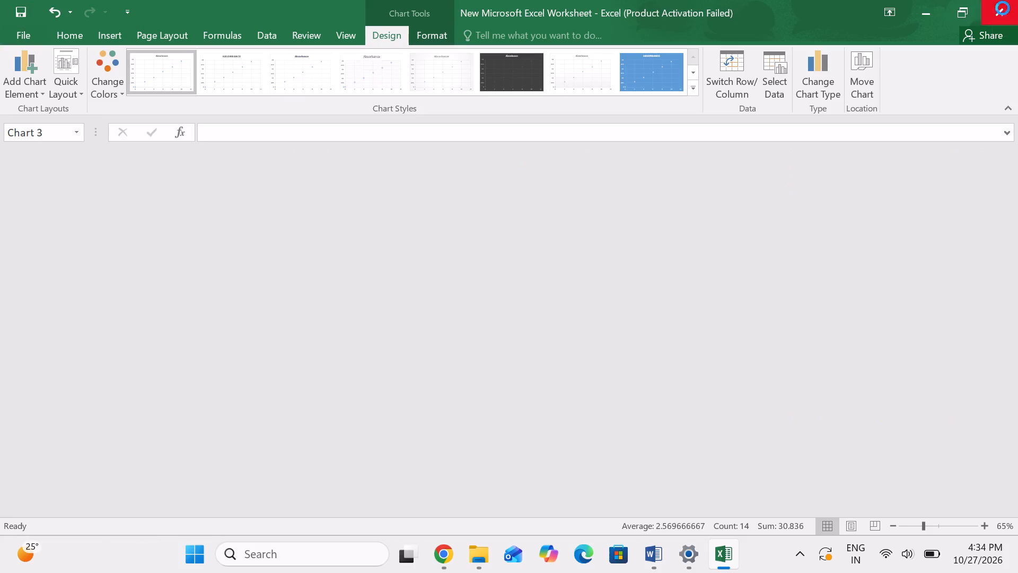